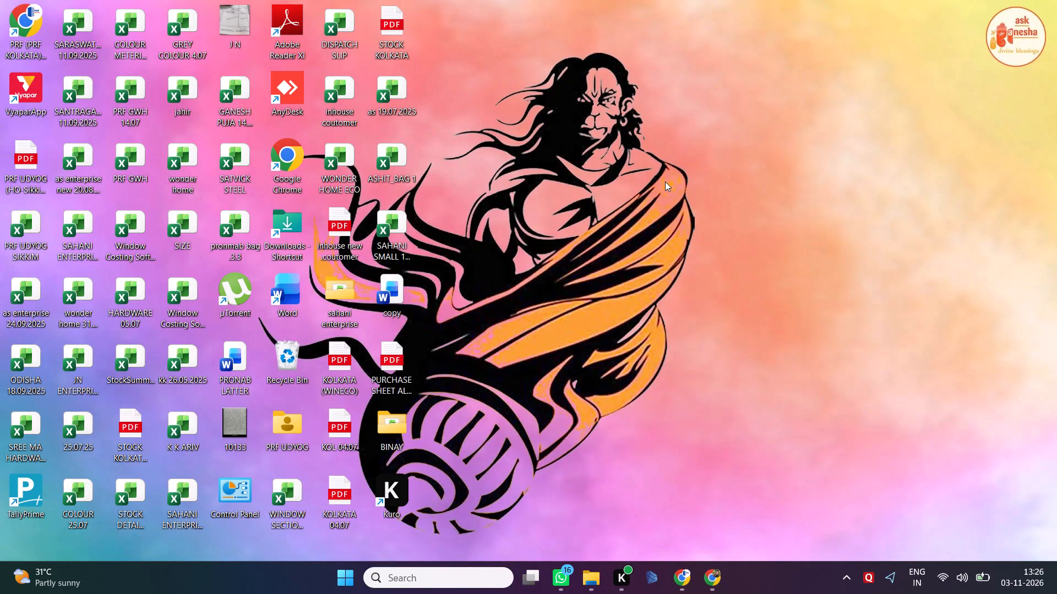
Launch Vyapar from the desktop and dismiss the free trial extension offer.
double_click(35, 82)
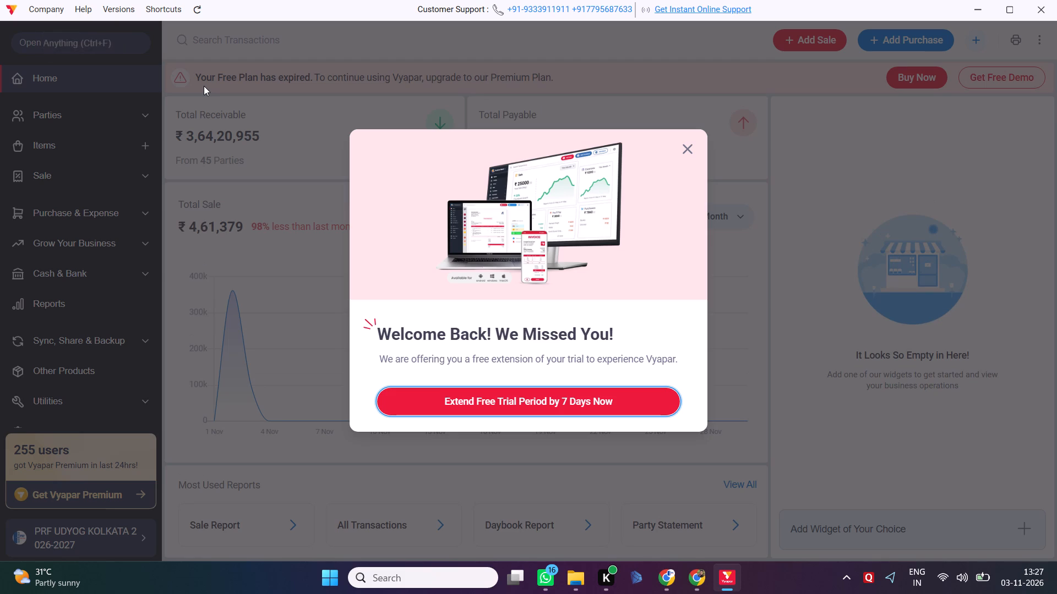
left_click(687, 153)
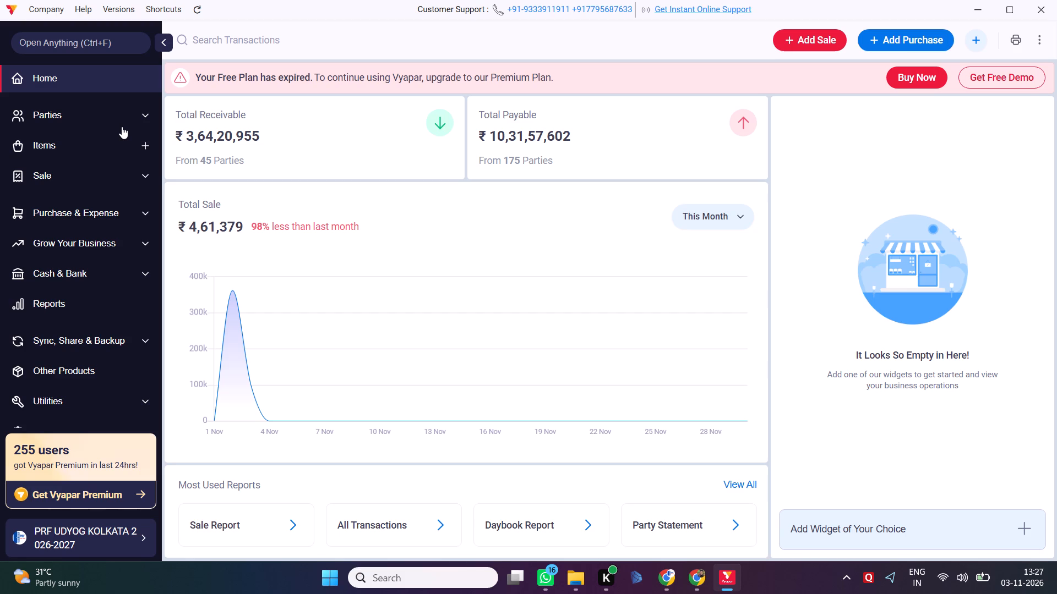
Go to the company management list, reopen the company PRF UDYOG KOLKATA 2026-2027 and dismiss the trial extension offer.
left_click(51, 9)
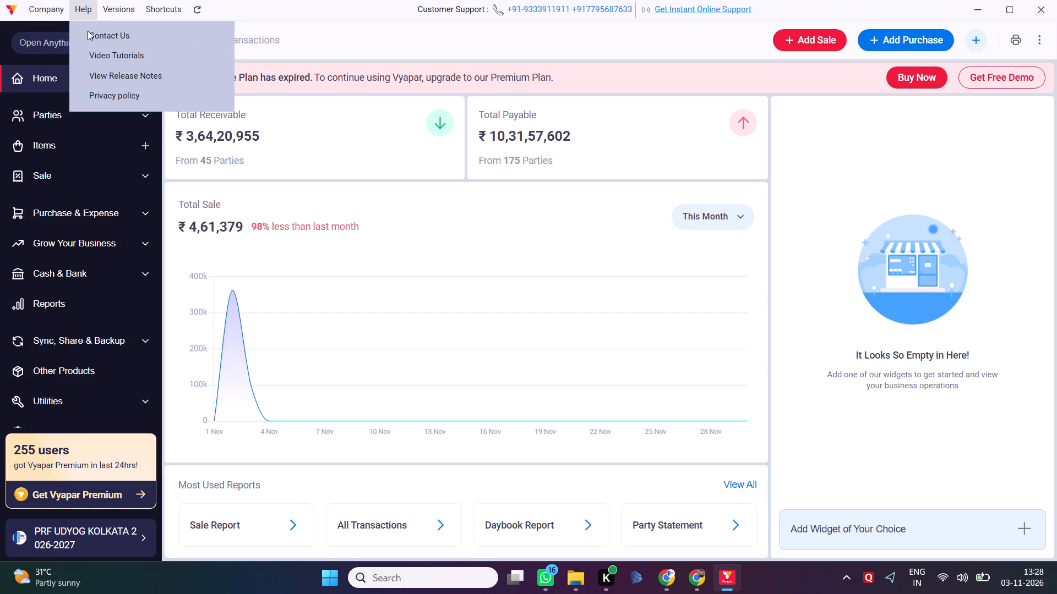
left_click(45, 30)
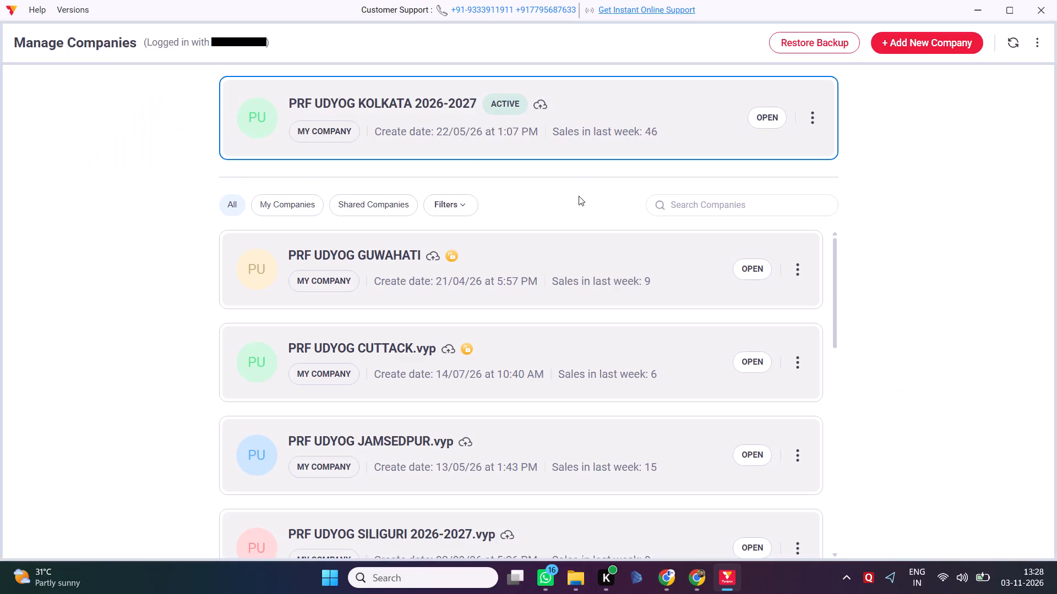
left_click(775, 119)
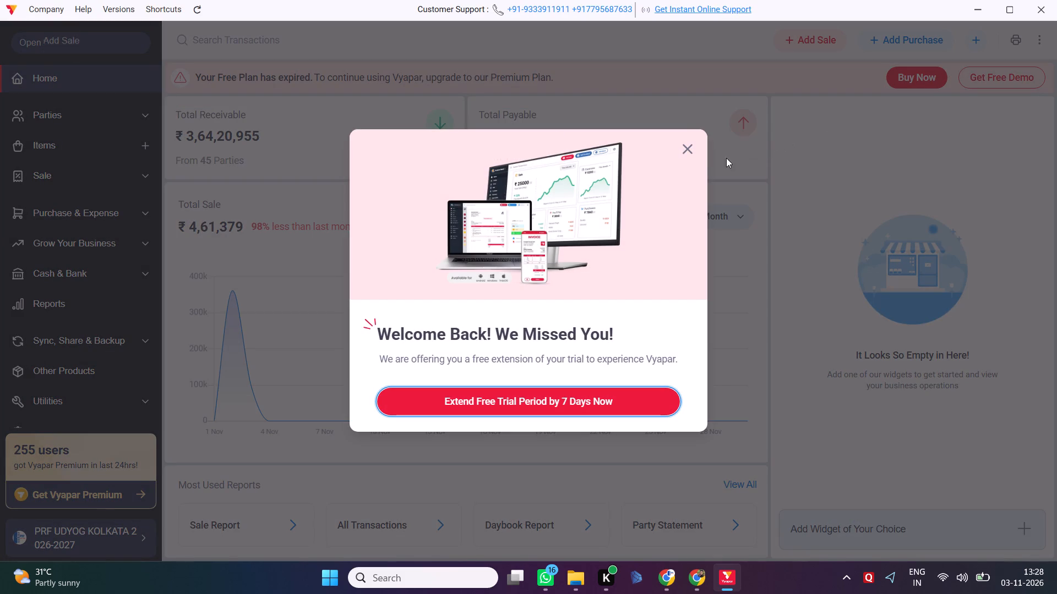
left_click(687, 147)
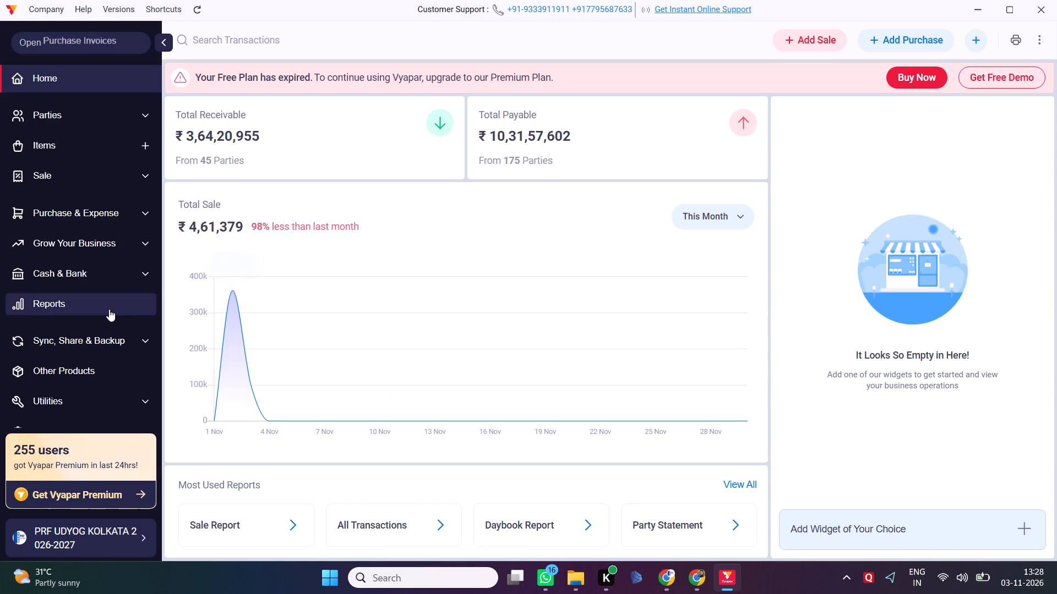
Open the Attach License dialog from the Plans & Pricing page.
scroll(109, 309, "down", 5)
left_click(68, 410)
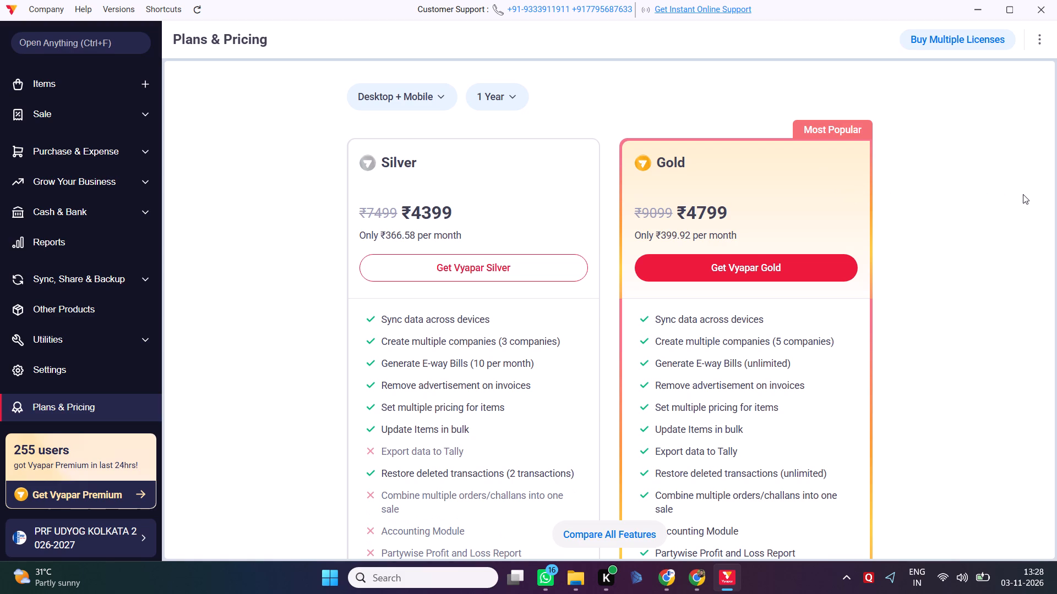
left_click(1040, 45)
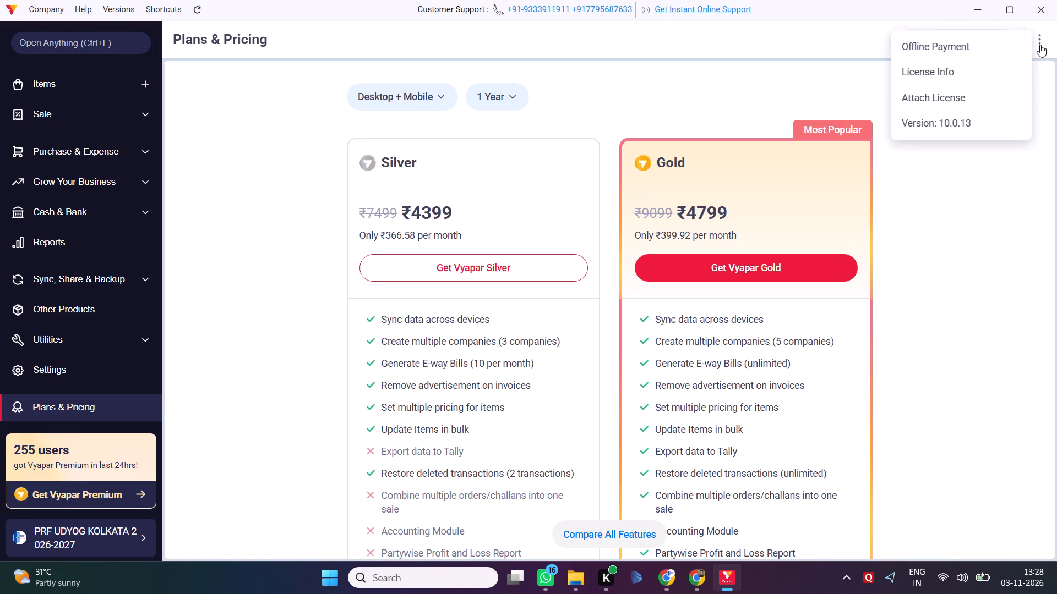
left_click(957, 100)
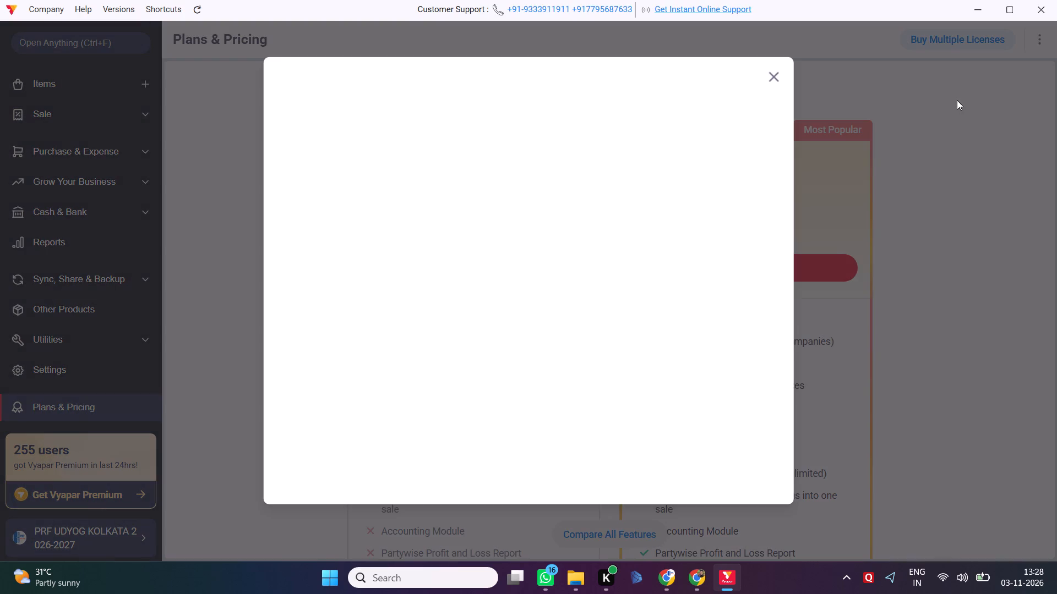
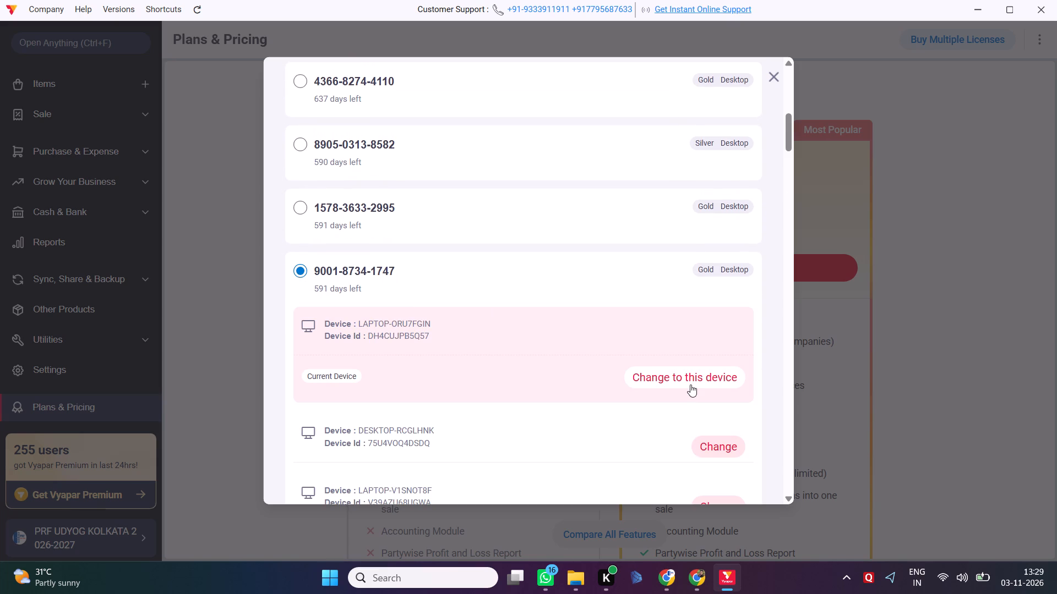
Change the selected Gold desktop licence over to the current device.
left_click(690, 384)
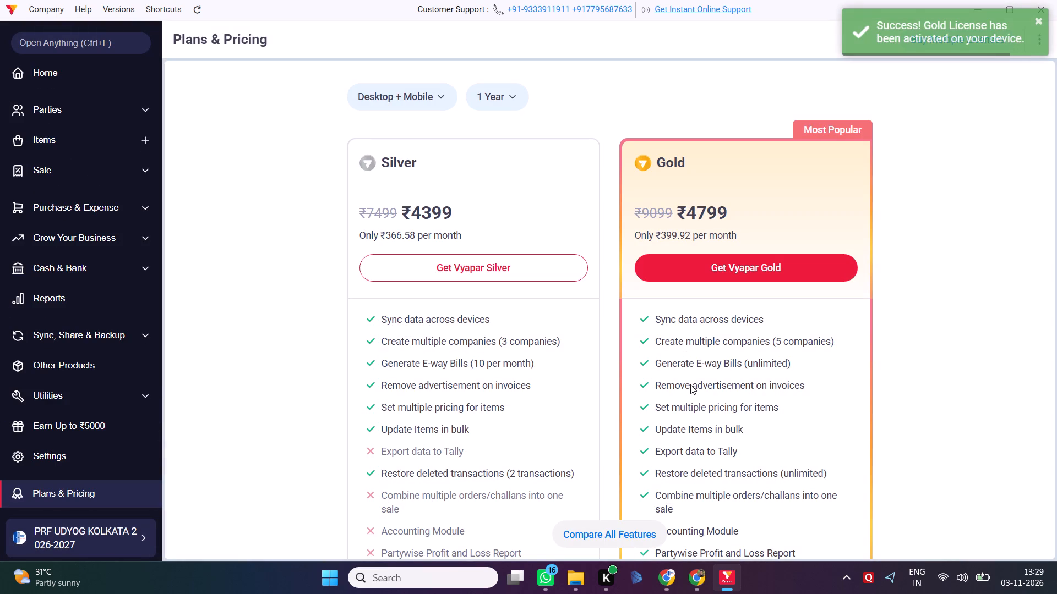
Start a new purchase from the Purchase Bills list and set its party to ZHEJIANG ZHONGCAI PROFILES.
scroll(45, 208, "up", 5)
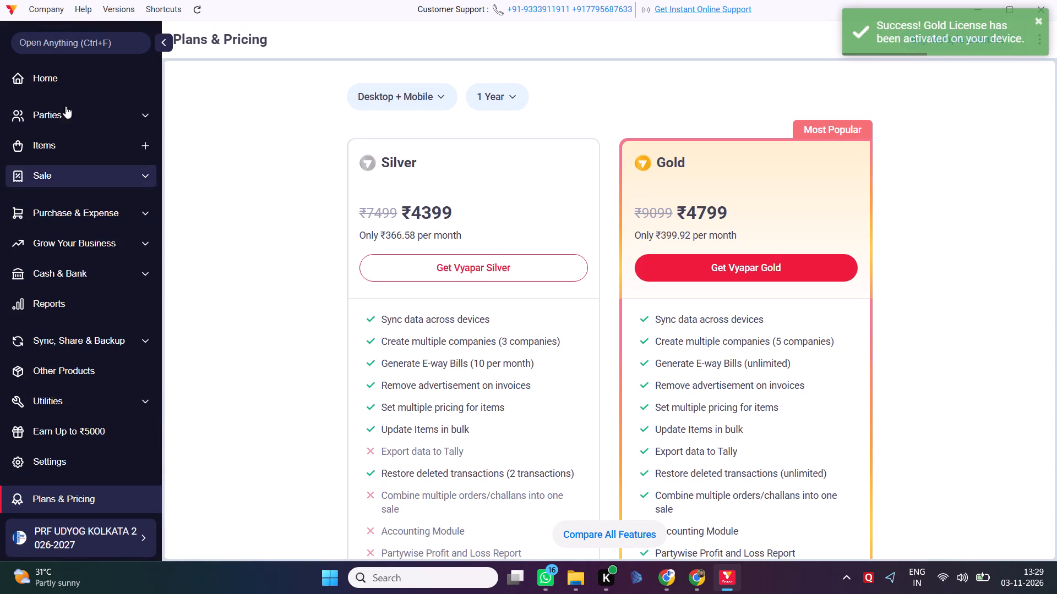
left_click(51, 69)
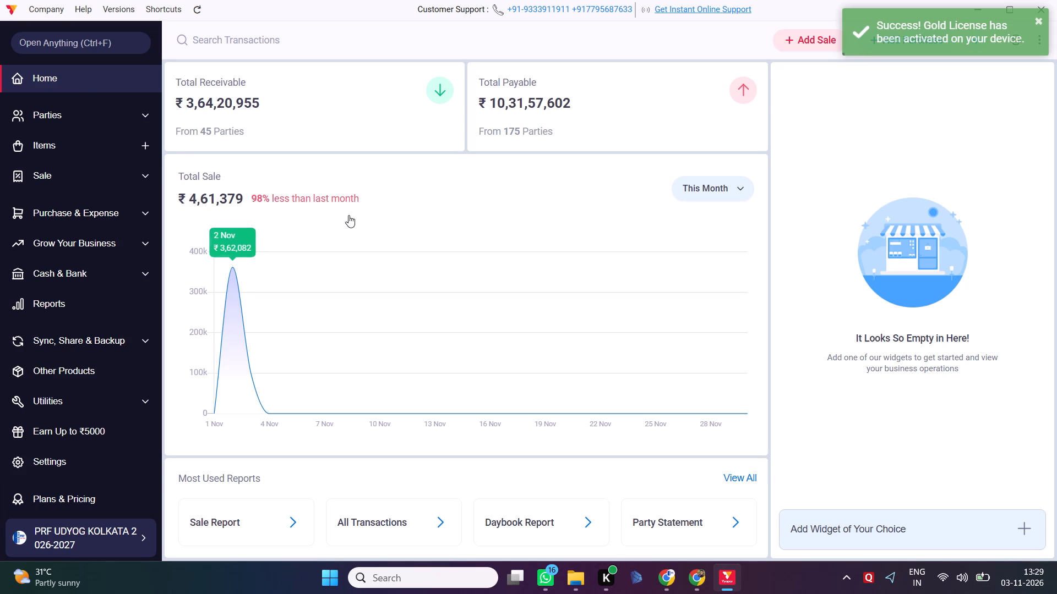
left_click(110, 208)
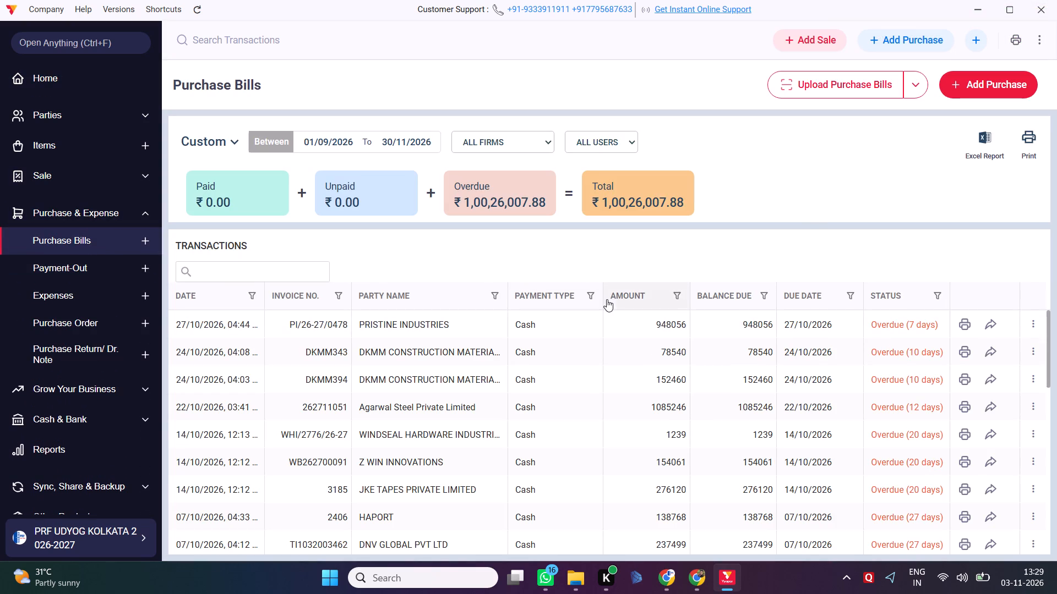
left_click(967, 92)
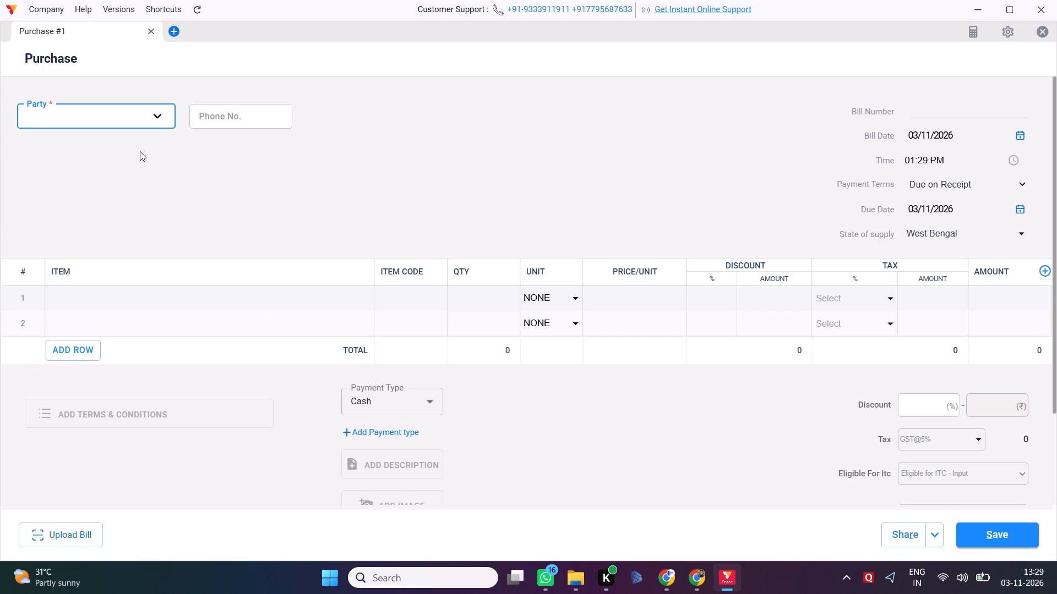
type("ZH")
left_click(129, 159)
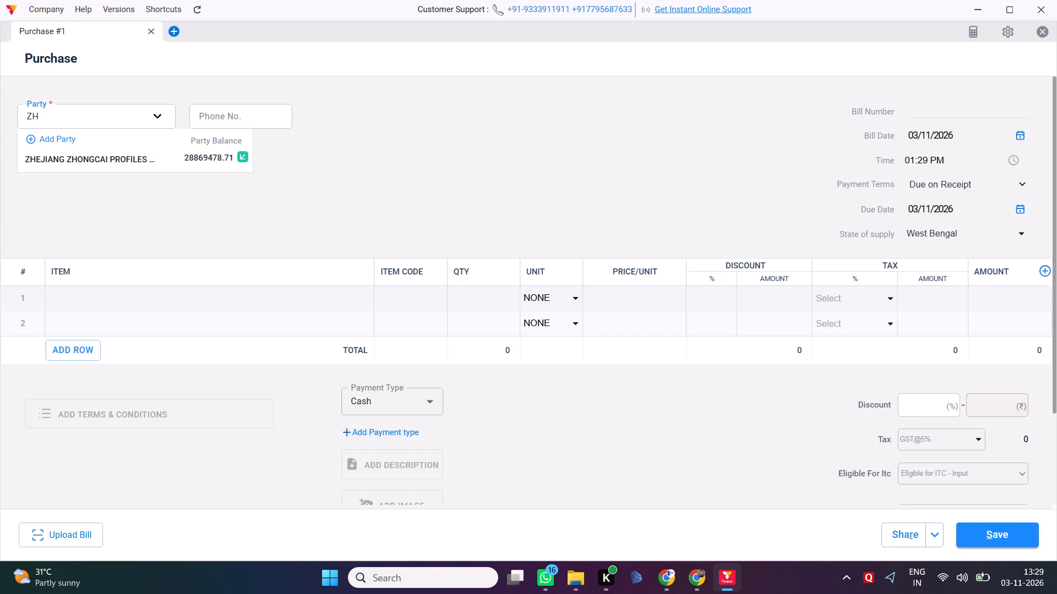
left_click(113, 114)
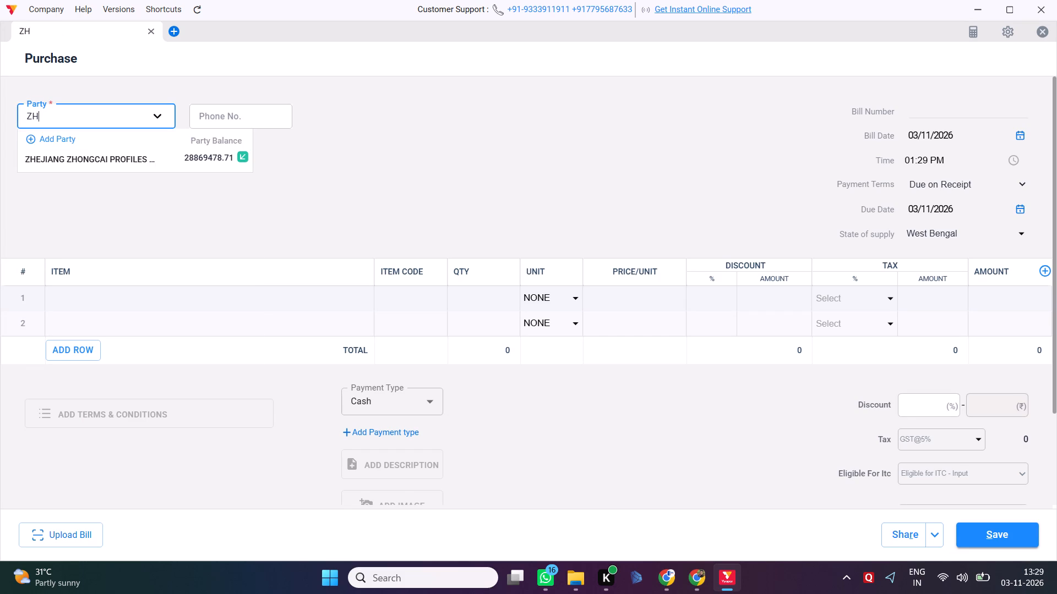
left_click(82, 163)
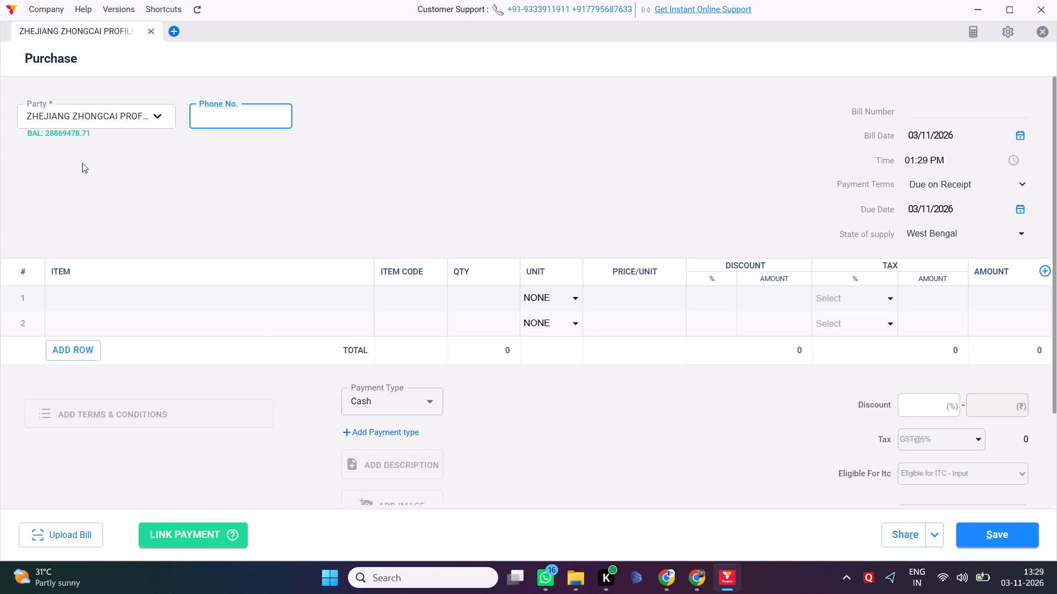
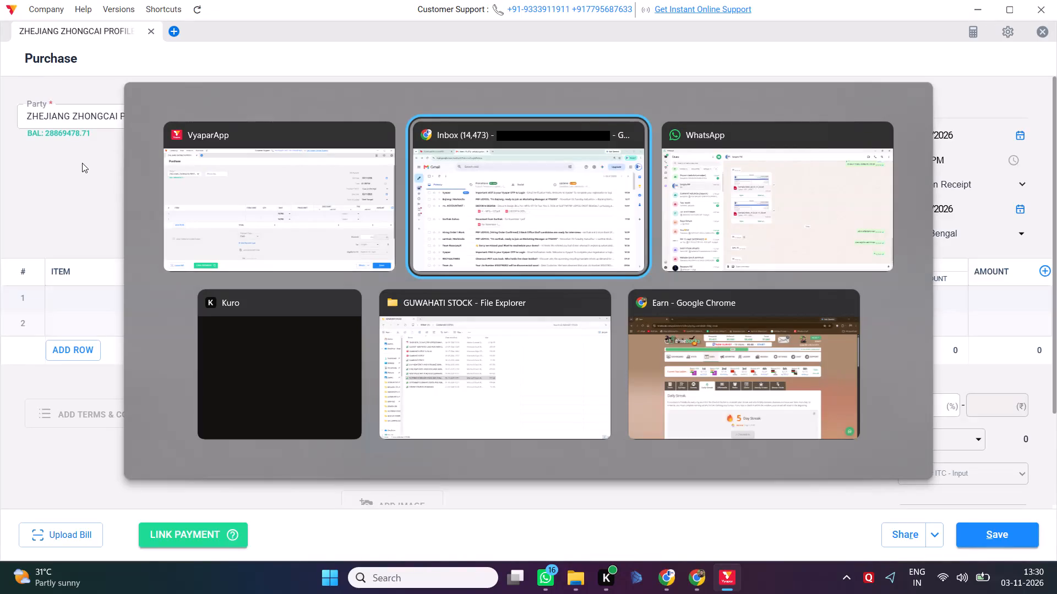
Set the purchase's bill number to YD-26ZC301138.
key("alt+shift+Tab")
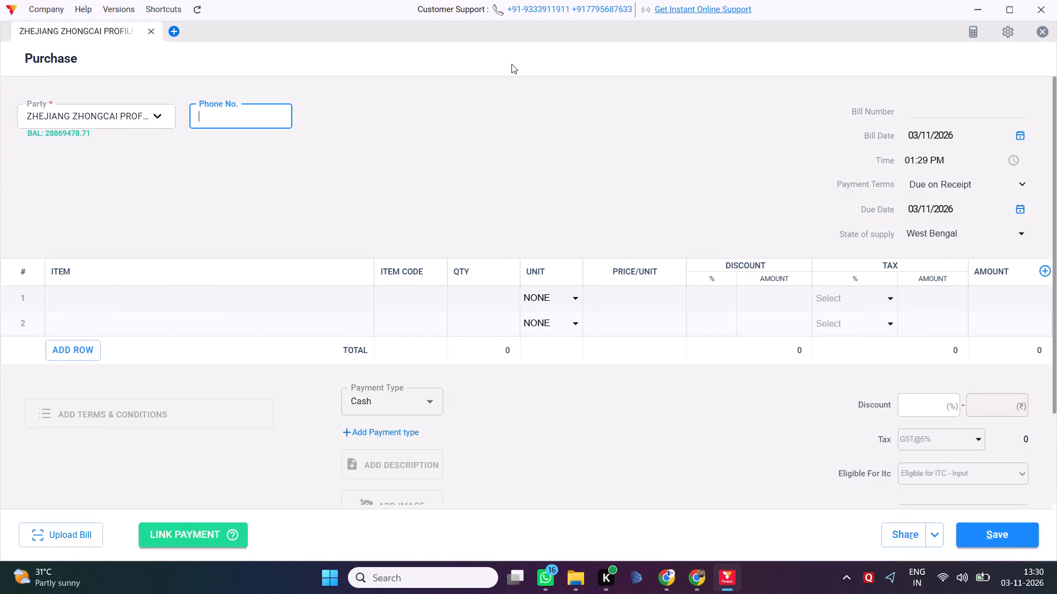
left_click(921, 109)
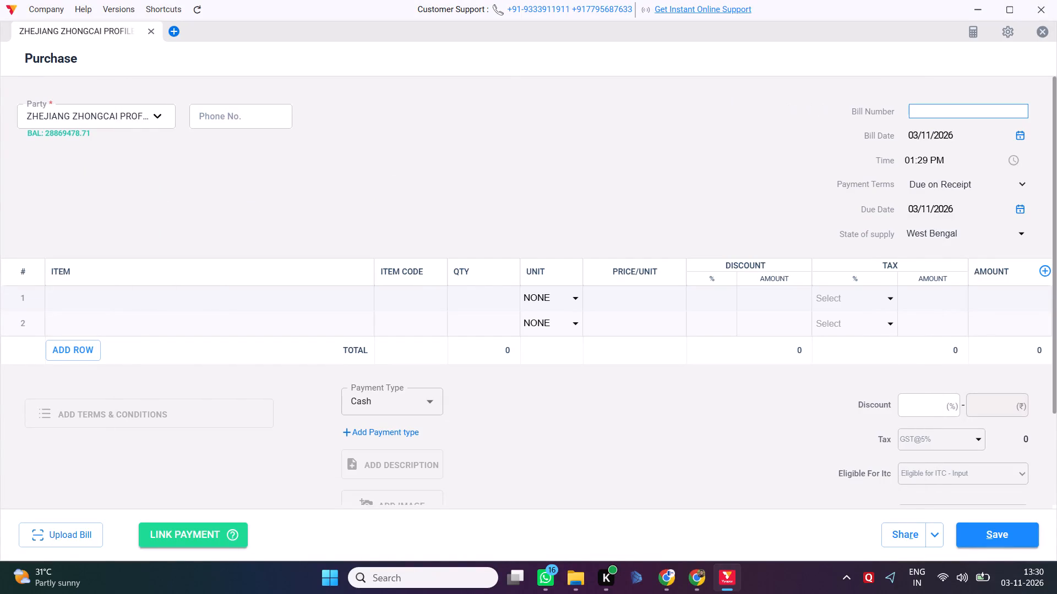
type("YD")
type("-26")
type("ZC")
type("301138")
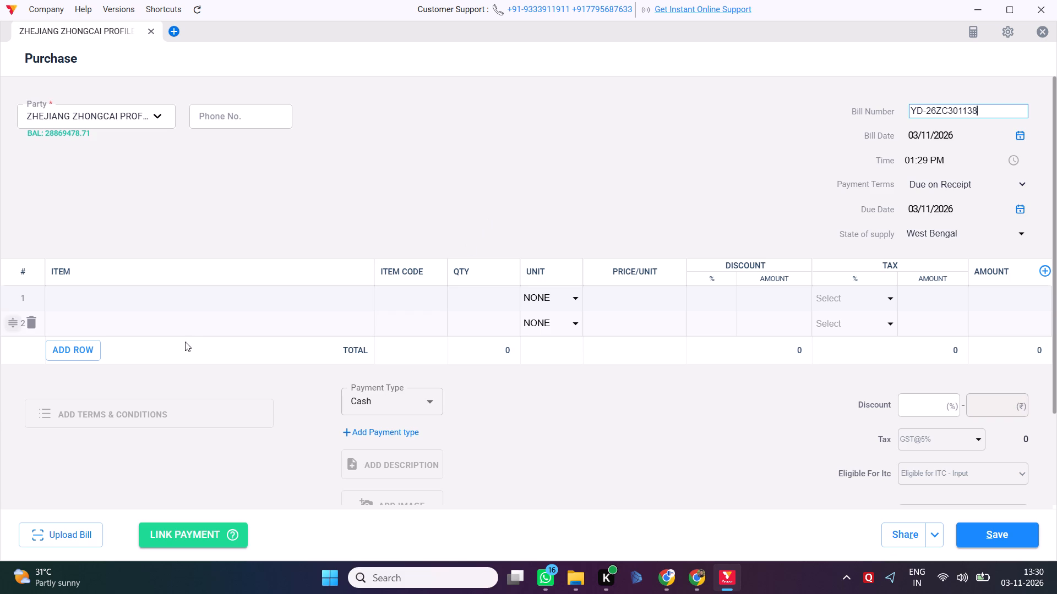
Add item SLIDING 2 TRACK FRAME (60*52) (Y), code Y T 60-KB, in the first row with quantity 300.
left_click(190, 311)
left_click(184, 299)
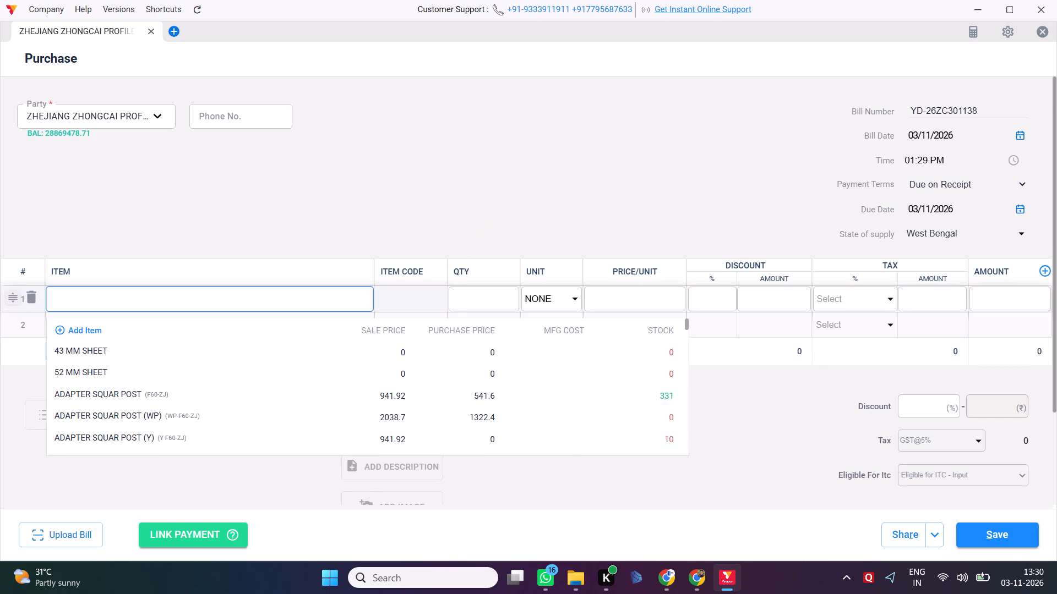
type("Y T60-KD")
key("BackSpace")
key("b")
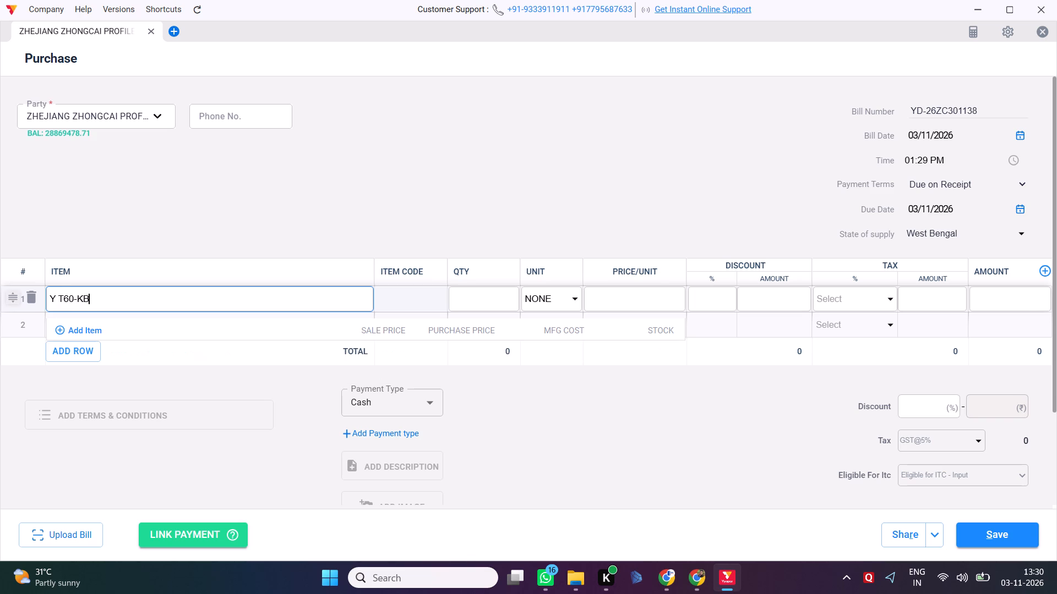
key("Left")
key("Left")
key("Left")
key("Left")
key("Left")
key("space")
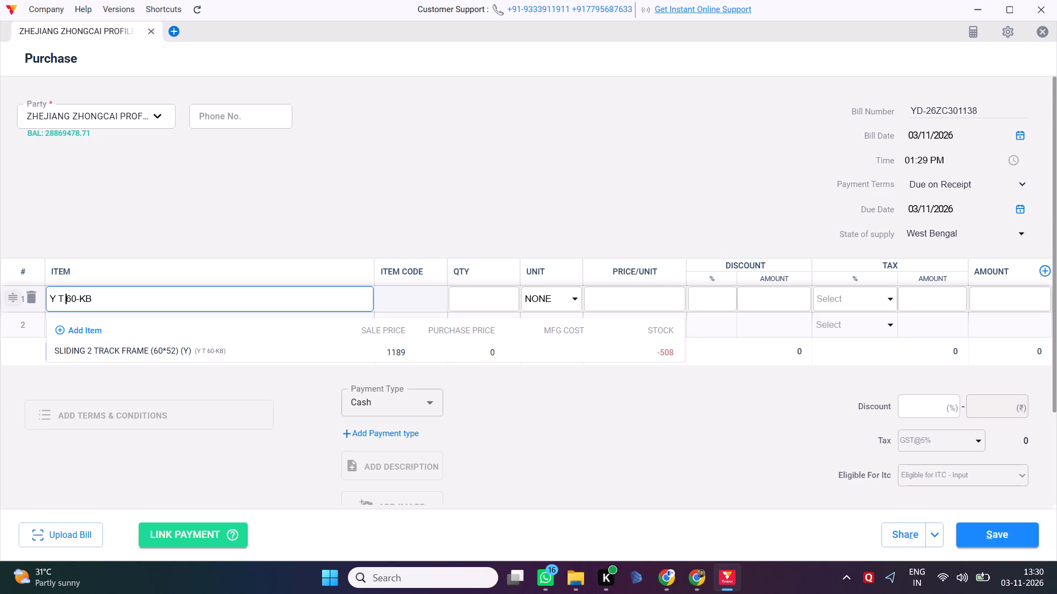
left_click(192, 360)
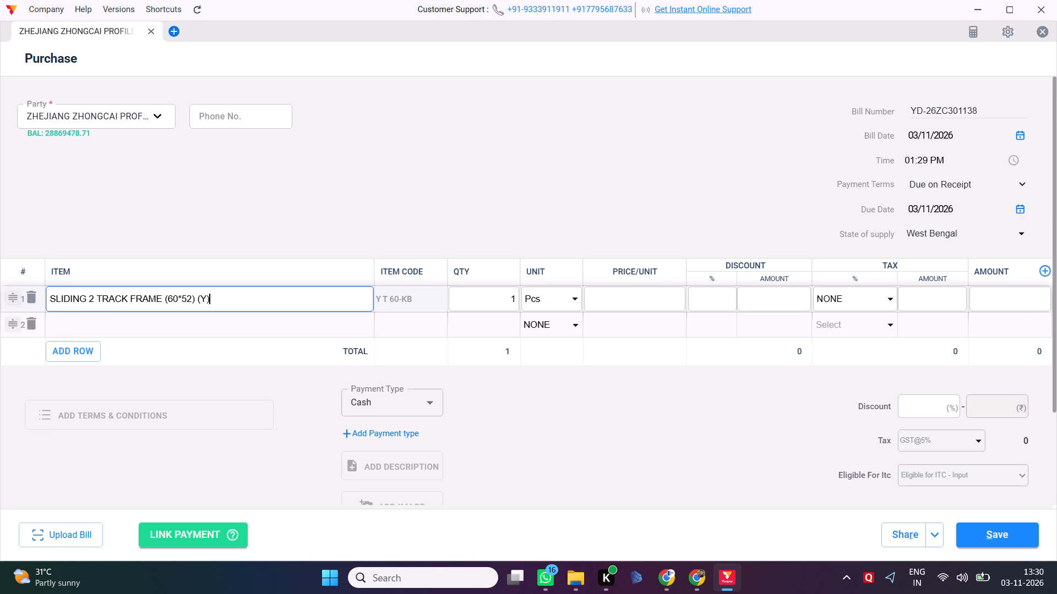
left_click(499, 297)
key("Right")
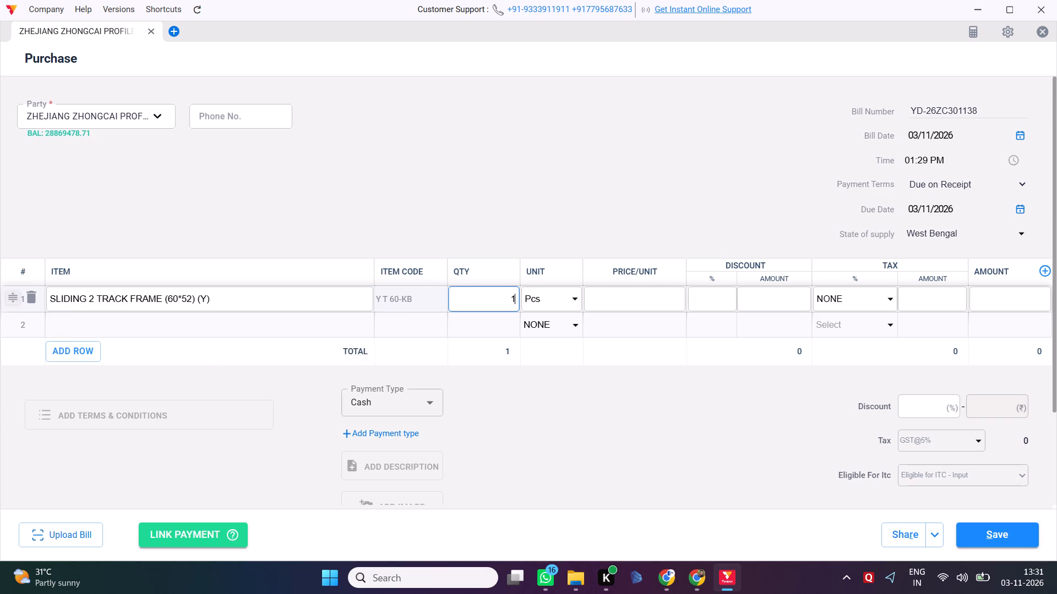
key("BackSpace")
type("300")
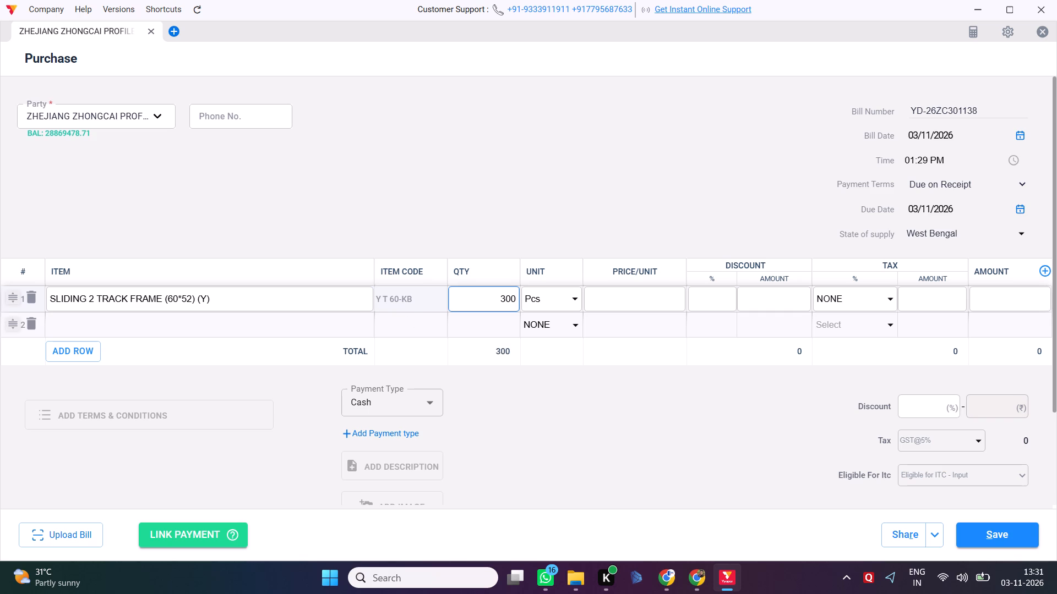
Add item SLIDING 2.5 TRACK FRAME (88*52) (Y), code Y T88-PK(J), in the second row with quantity 50.
left_click(290, 316)
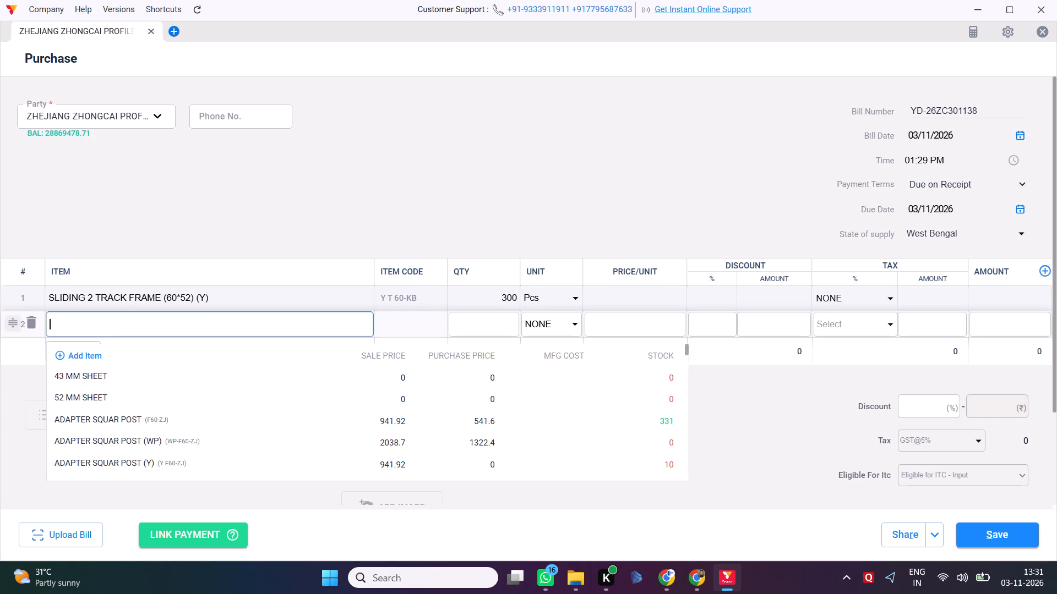
type("Y")
key("space")
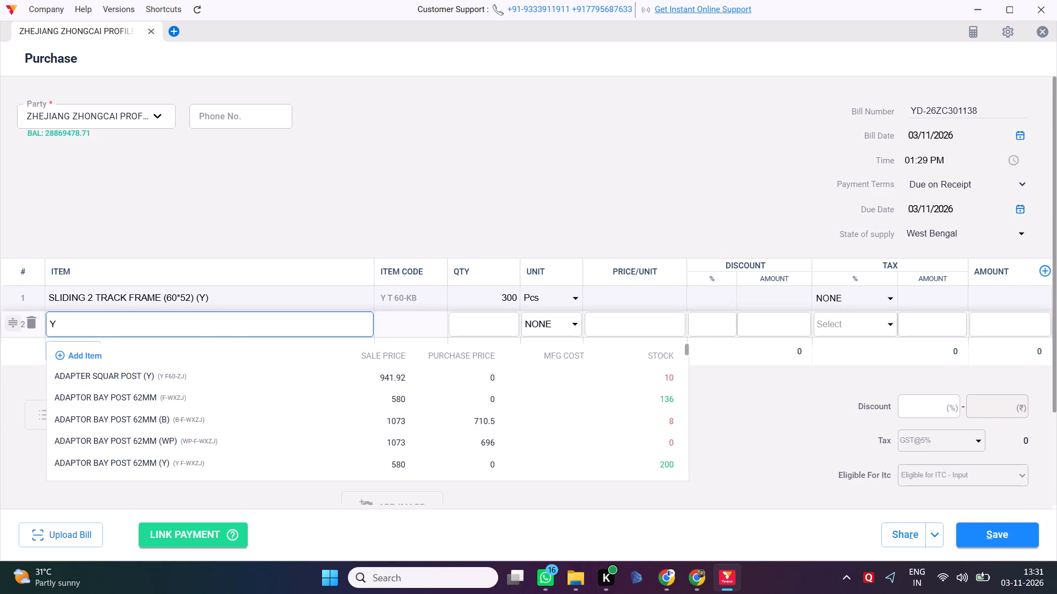
type("T88-")
type("PK")
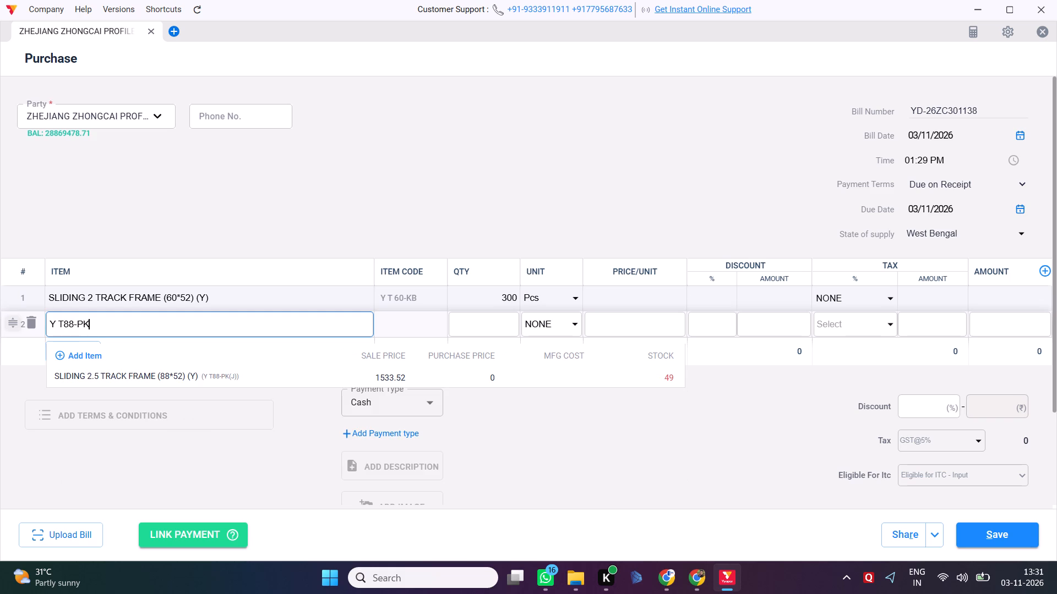
left_click(197, 377)
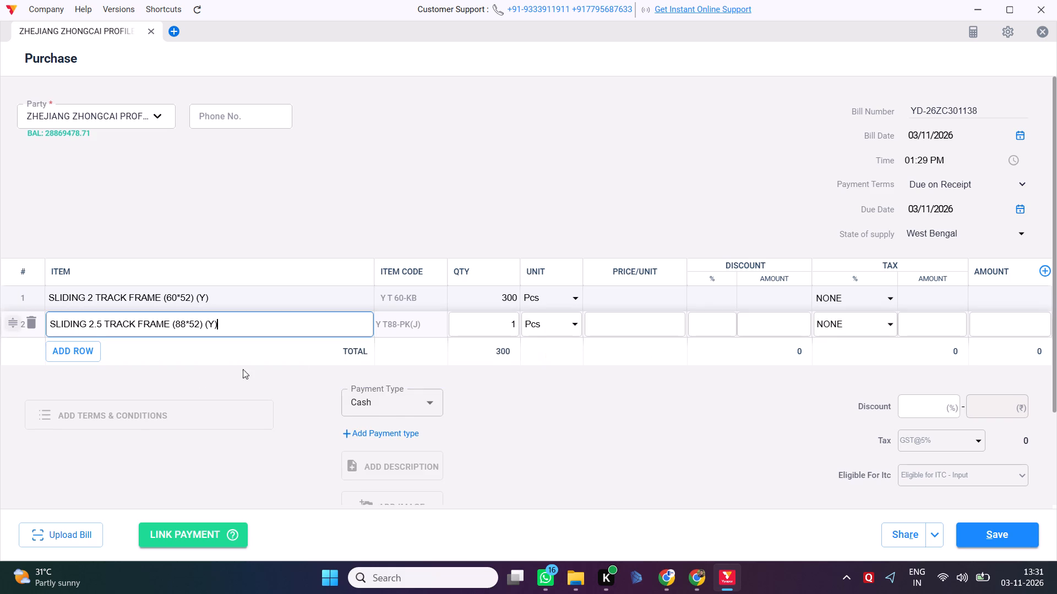
left_click(478, 326)
key("Right")
key("BackSpace")
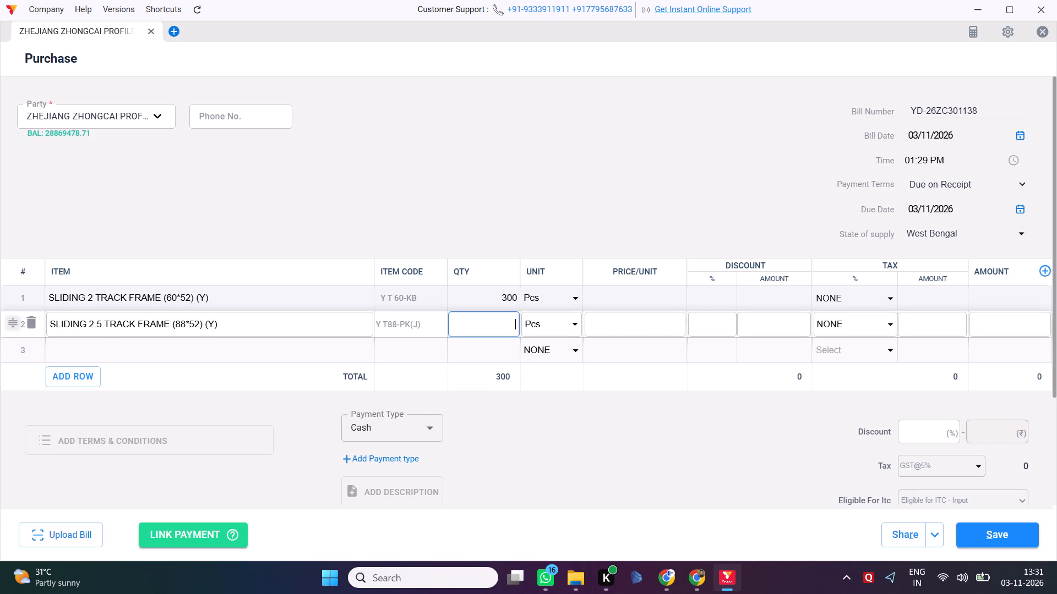
type("50")
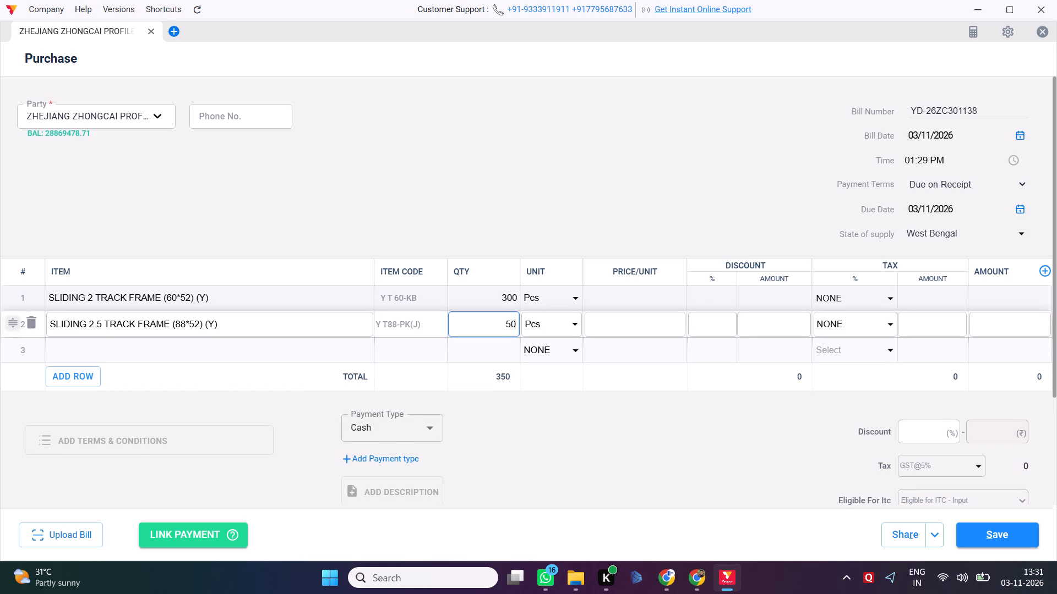
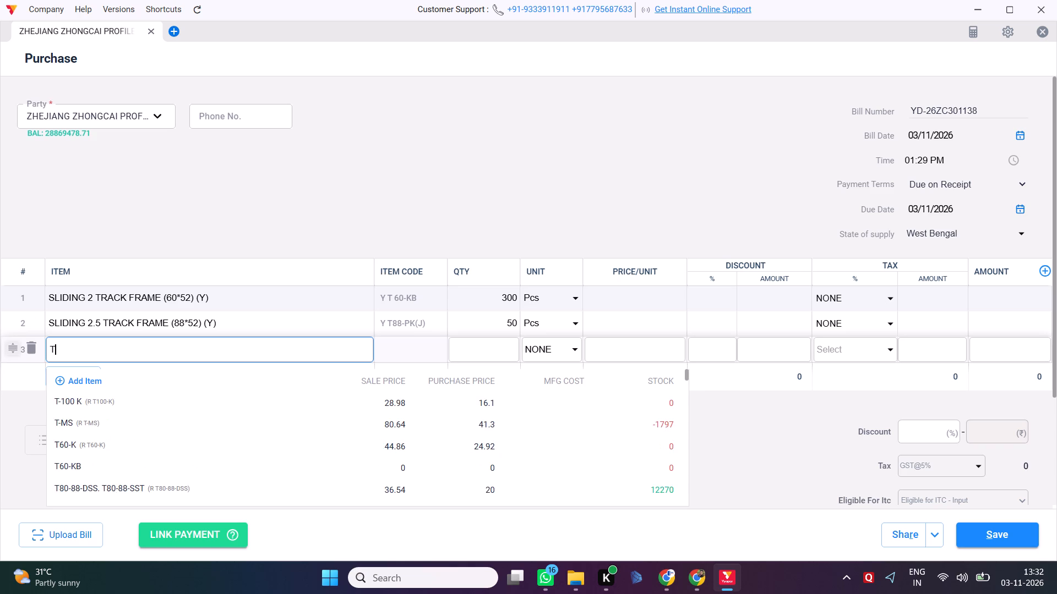
Search for the third row's item by code T112-.
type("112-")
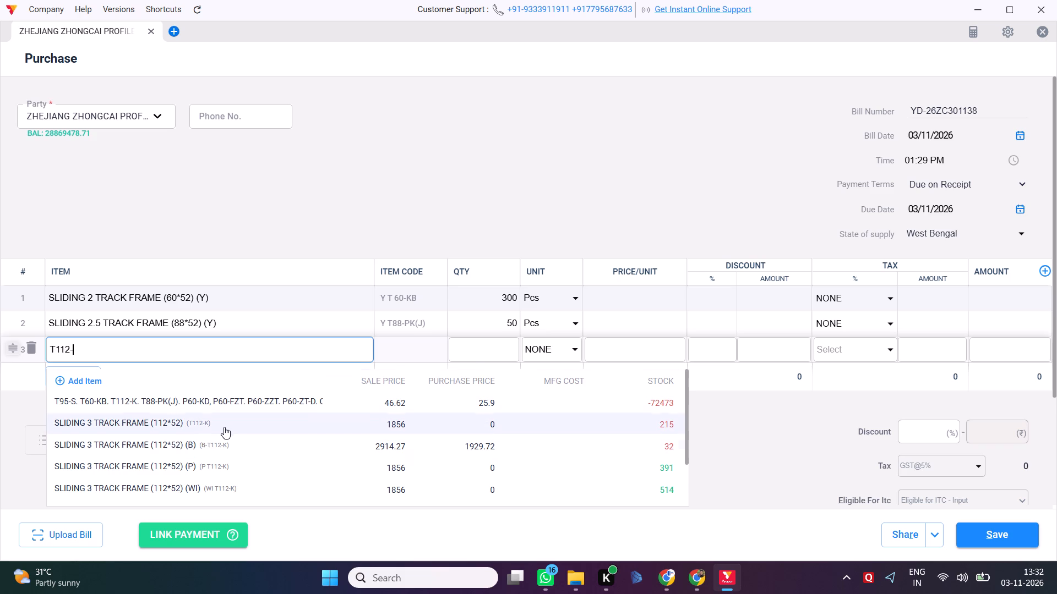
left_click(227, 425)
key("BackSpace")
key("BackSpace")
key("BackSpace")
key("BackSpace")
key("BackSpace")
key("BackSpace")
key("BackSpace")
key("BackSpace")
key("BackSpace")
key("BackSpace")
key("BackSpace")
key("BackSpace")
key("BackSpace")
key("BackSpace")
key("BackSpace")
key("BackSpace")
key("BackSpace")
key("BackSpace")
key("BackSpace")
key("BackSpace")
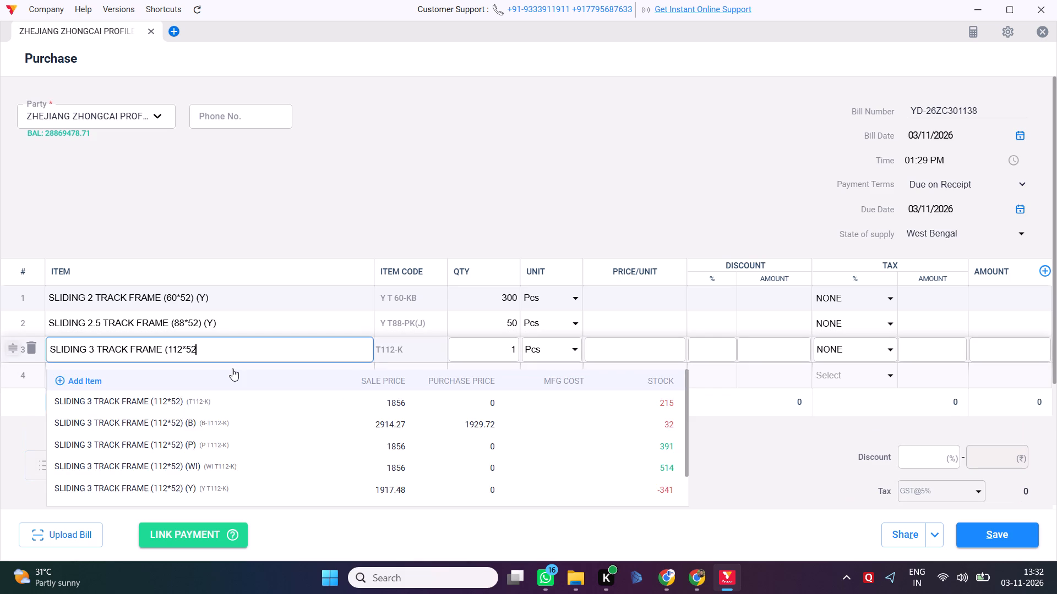
Add item SLIDING 3 TRACK FRAME (112*52) (Y), code Y T112-K, in the third row with quantity 60.
type("Y T112-K")
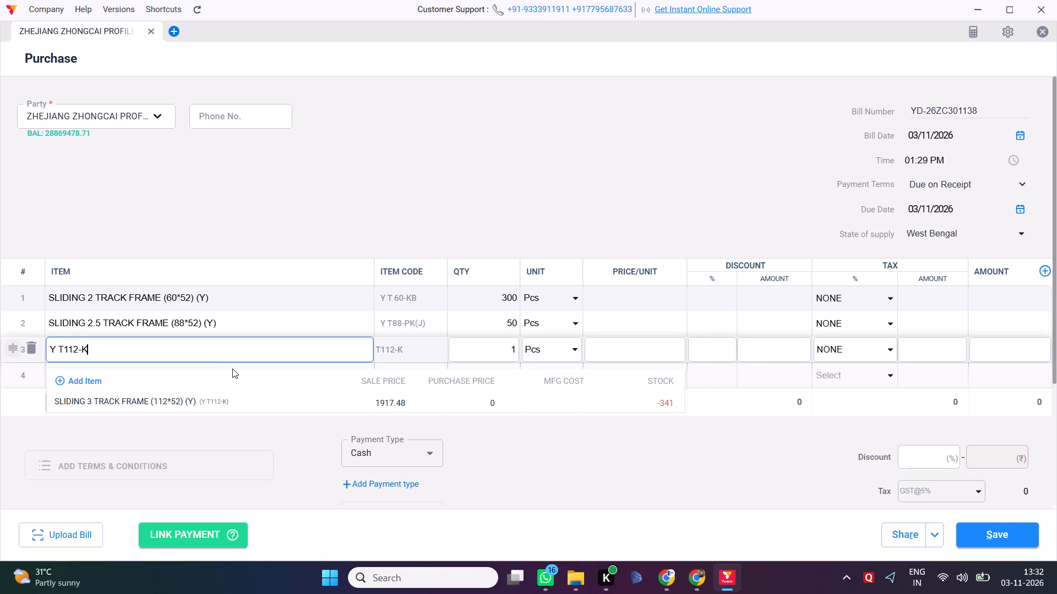
left_click(184, 402)
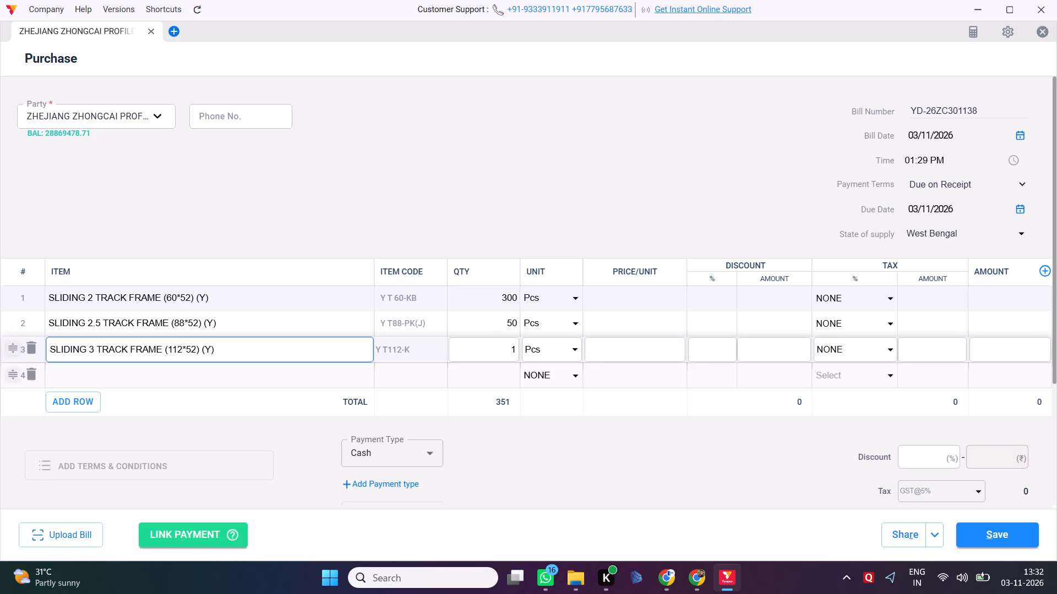
left_click(511, 357)
key("Right")
key("BackSpace")
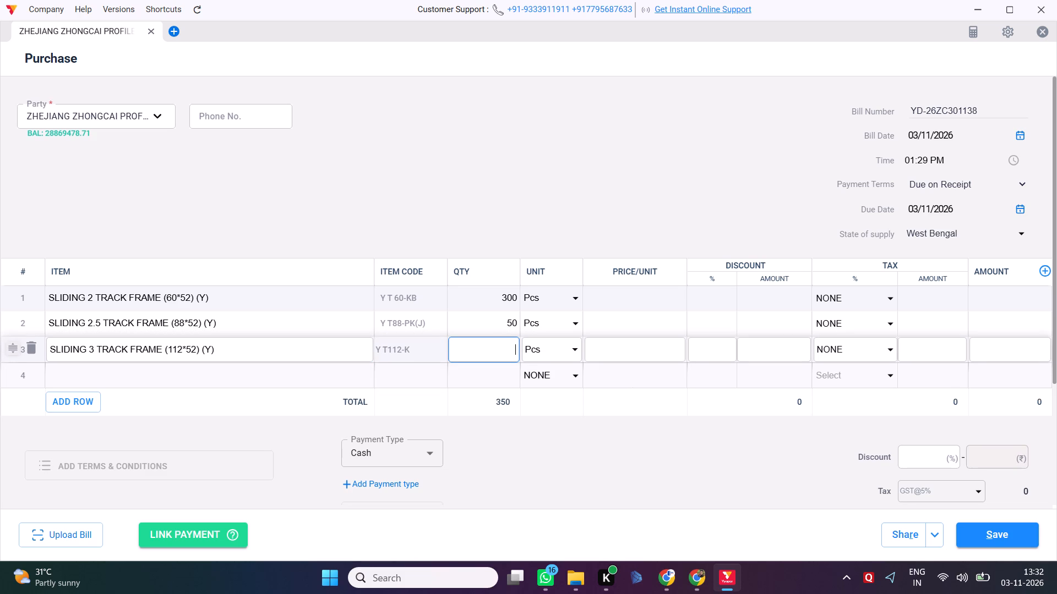
type("60")
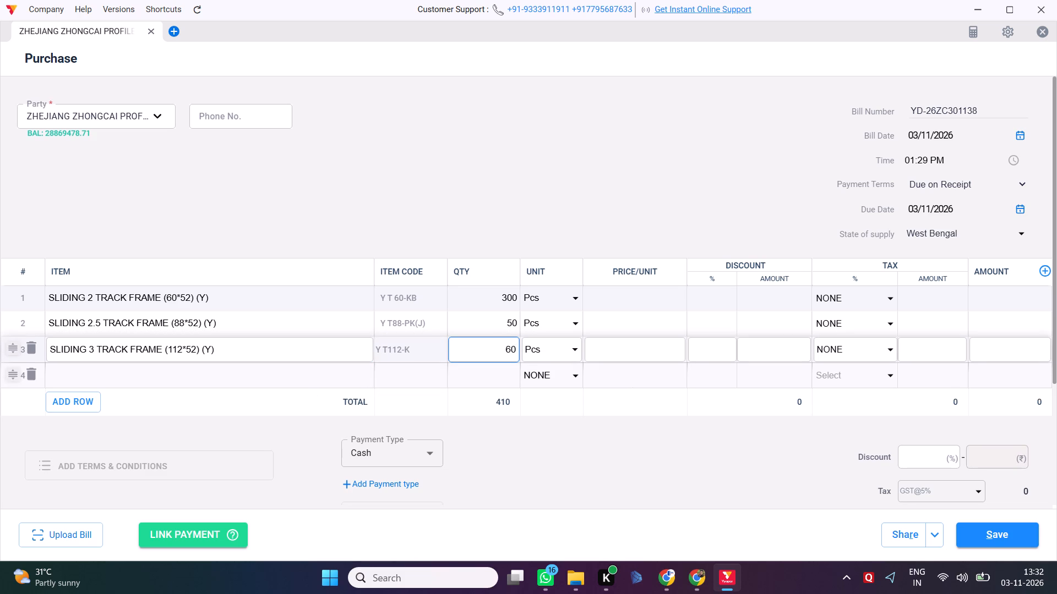
Add item SASH SLIDING WINDOW (42*66) (Y), code Y T95-S R, in the fourth row with quantity 400.
left_click(292, 373)
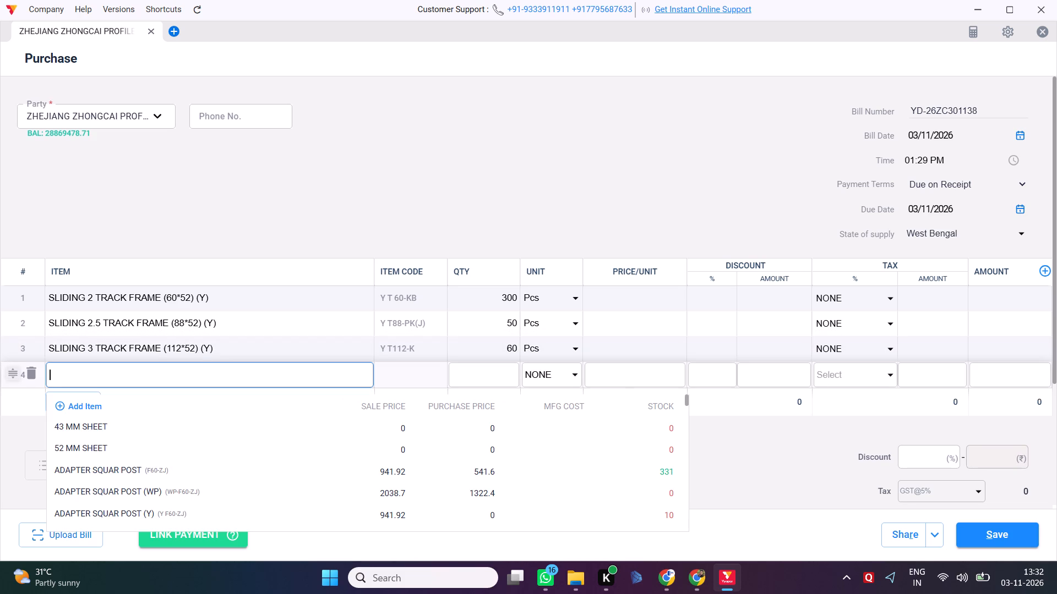
type("Y")
key("space")
key("t")
type("95-S")
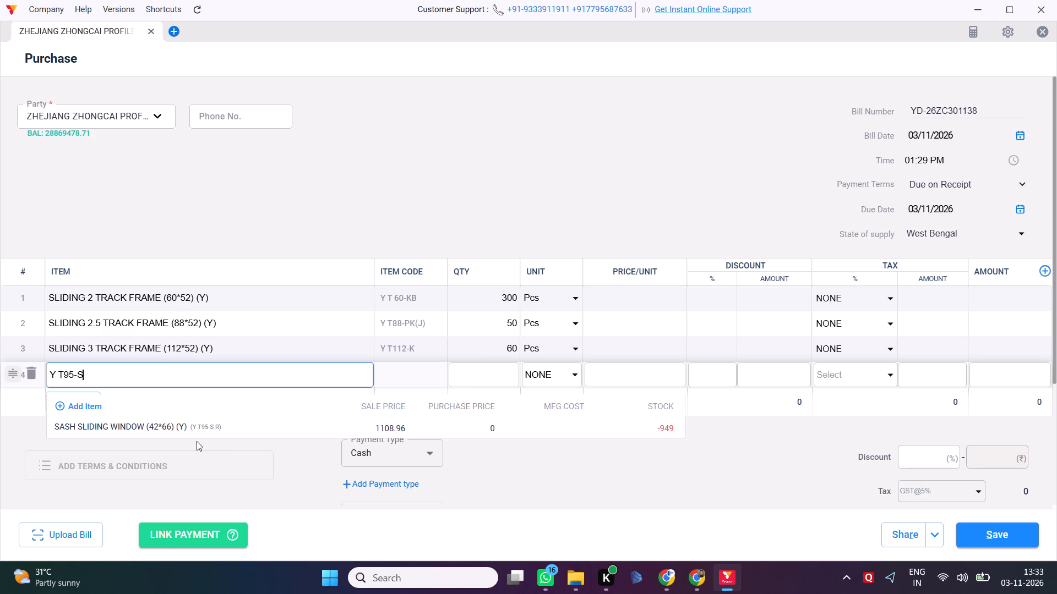
left_click(210, 417)
left_click(463, 375)
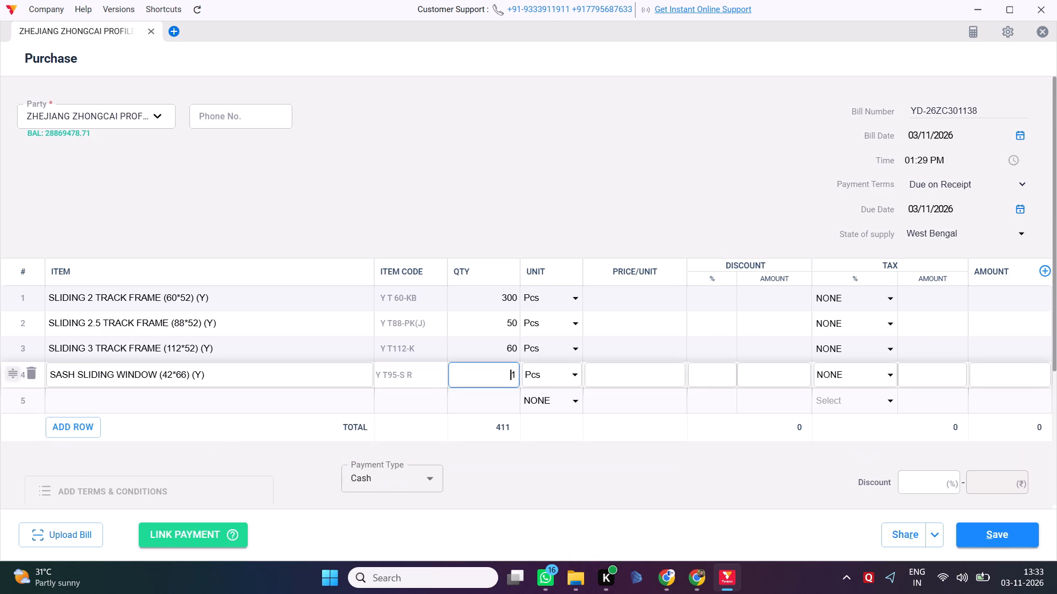
key("Right")
key("BackSpace")
type("400")
Add item SLIDING DOOR SASH (42*88) (Y), code Y T-MS R, in the fifth row with quantity 20.
left_click(263, 409)
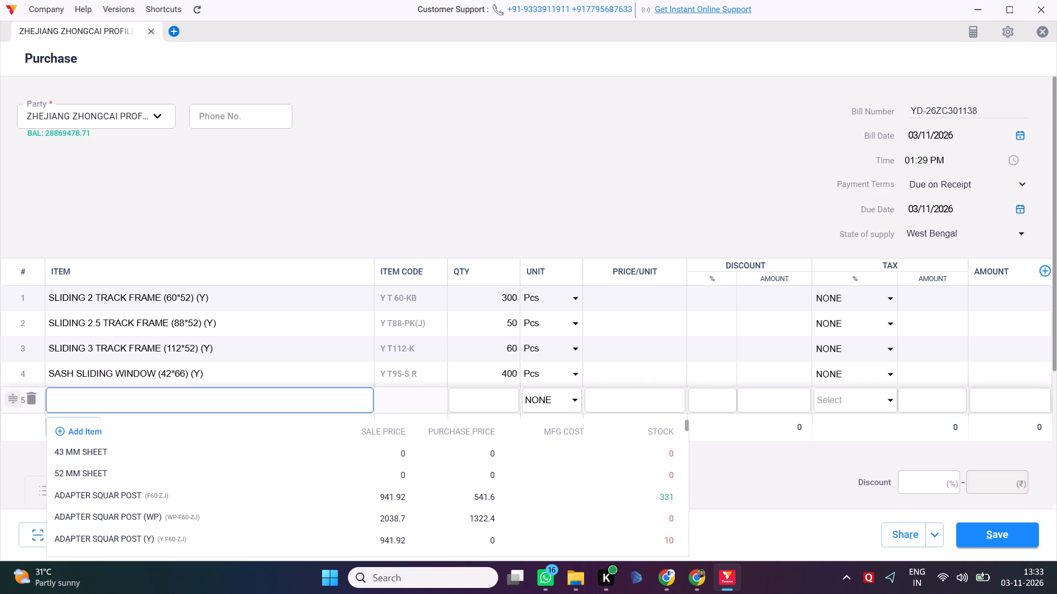
type("Y T-")
type("MS")
left_click(203, 457)
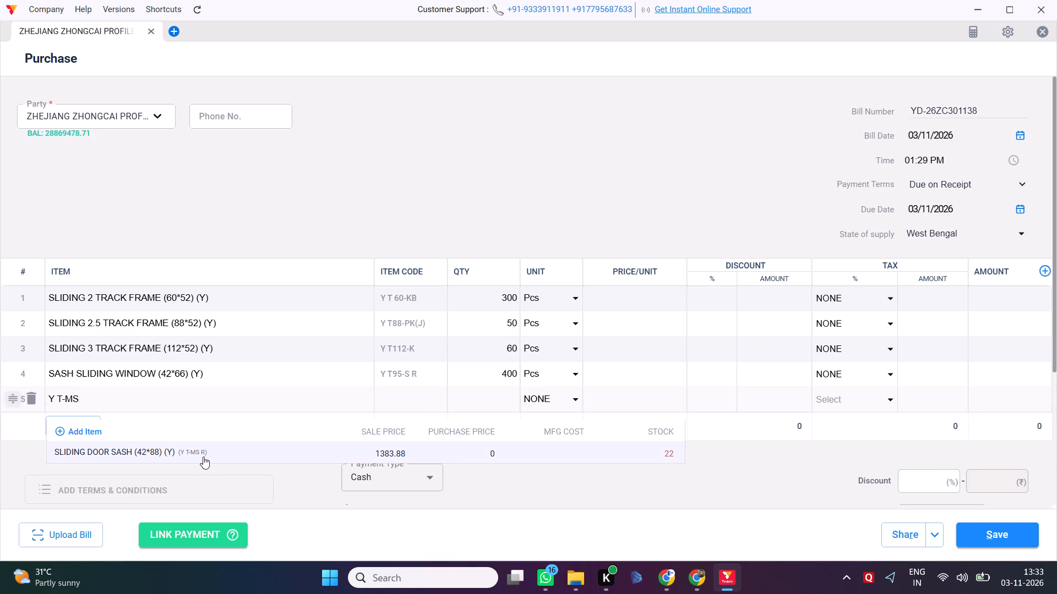
left_click(475, 400)
key("Right")
key("BackSpace")
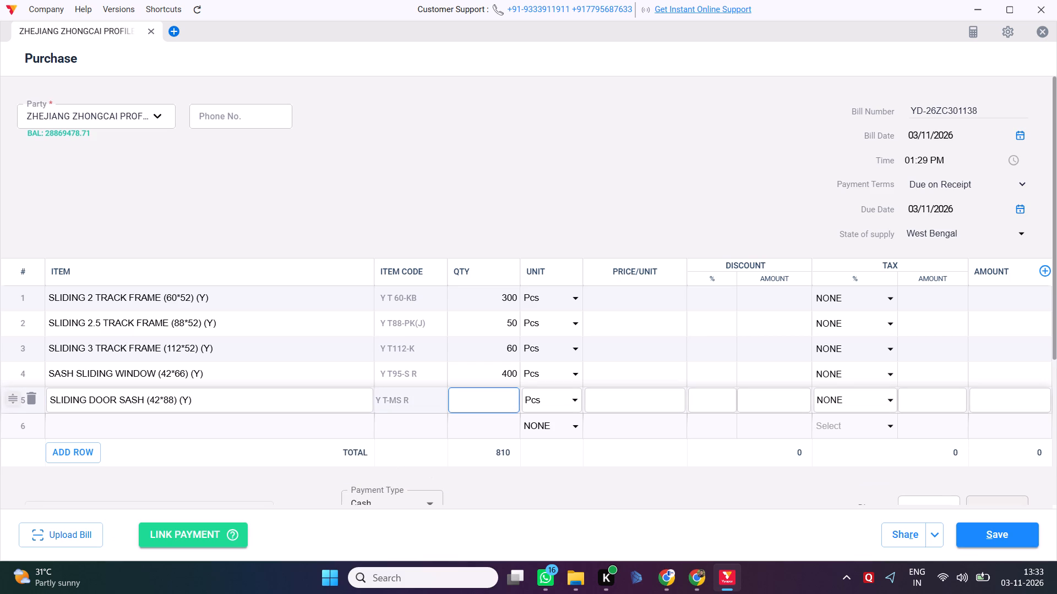
type("200")
key("BackSpace")
Add item SLIDING SINGLE GLASS BEAD (16*25) (Y), code Y T88-DY R, in the sixth row with quantity 1000.
left_click(298, 425)
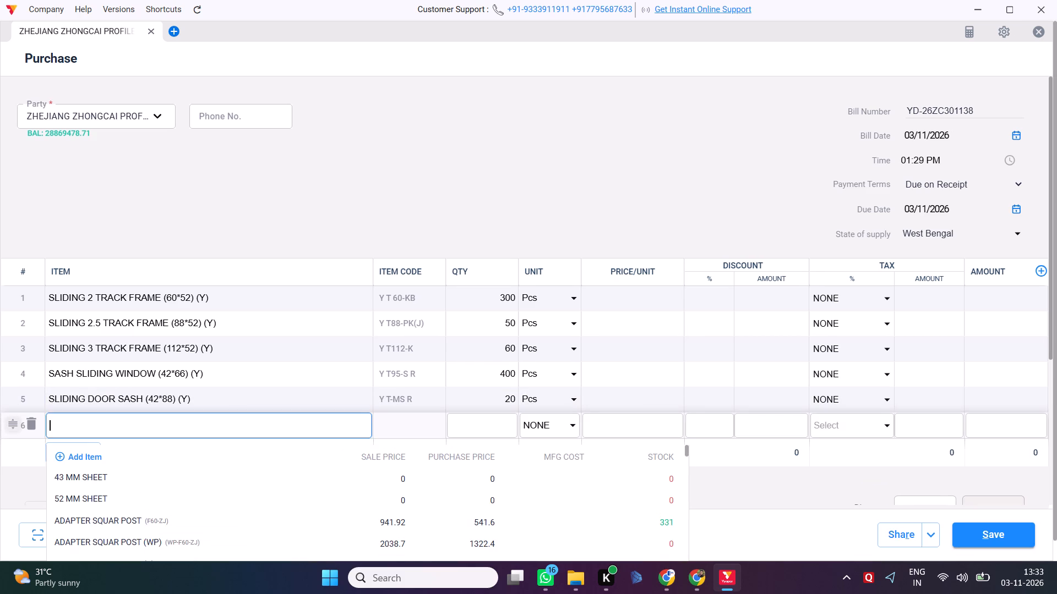
type("Y T88-DY")
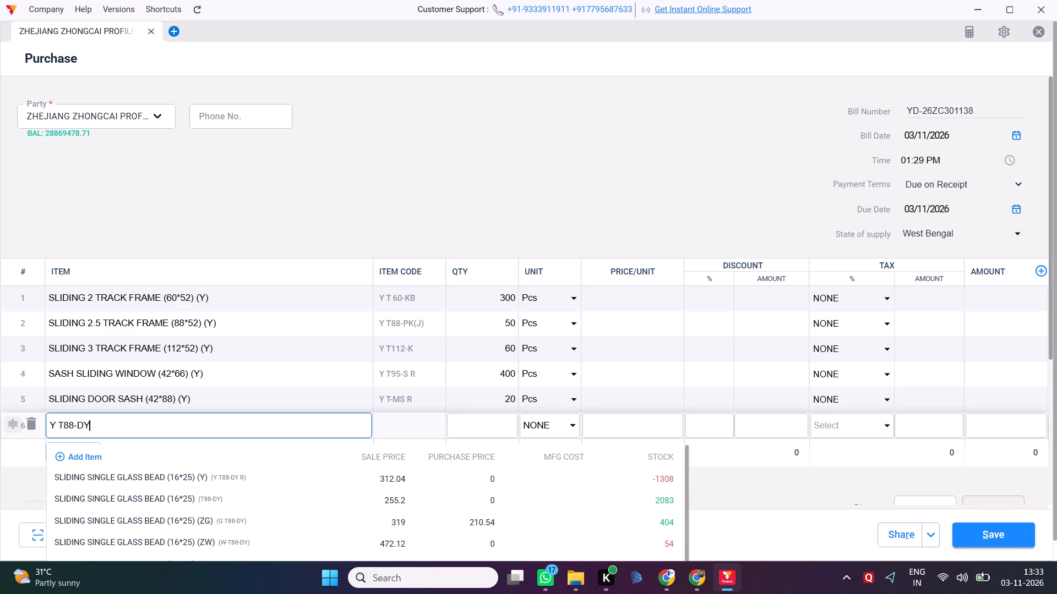
left_click(235, 473)
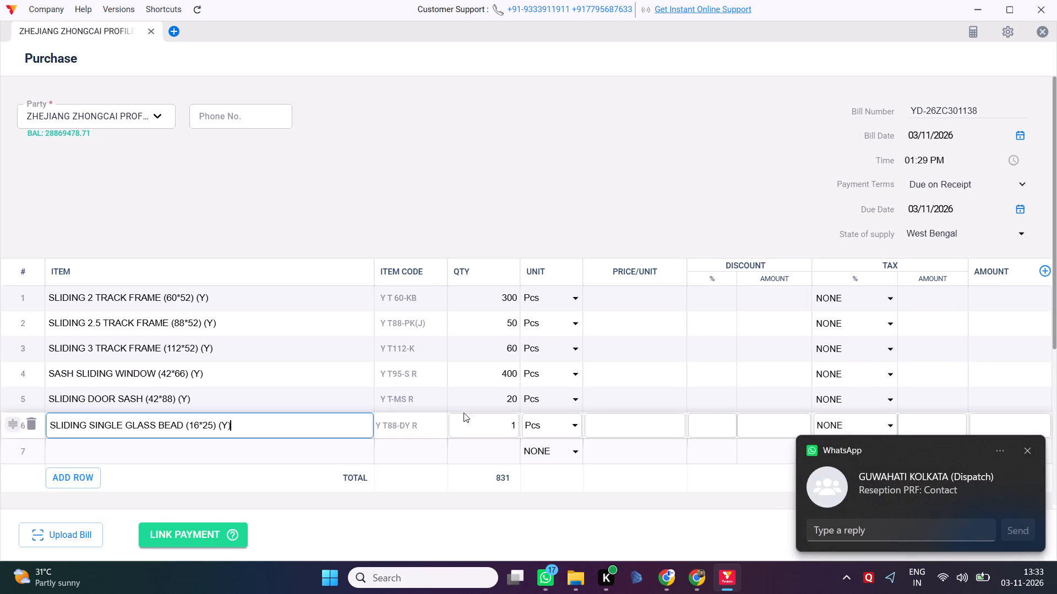
left_click(484, 425)
key("Right")
key("BackSpace")
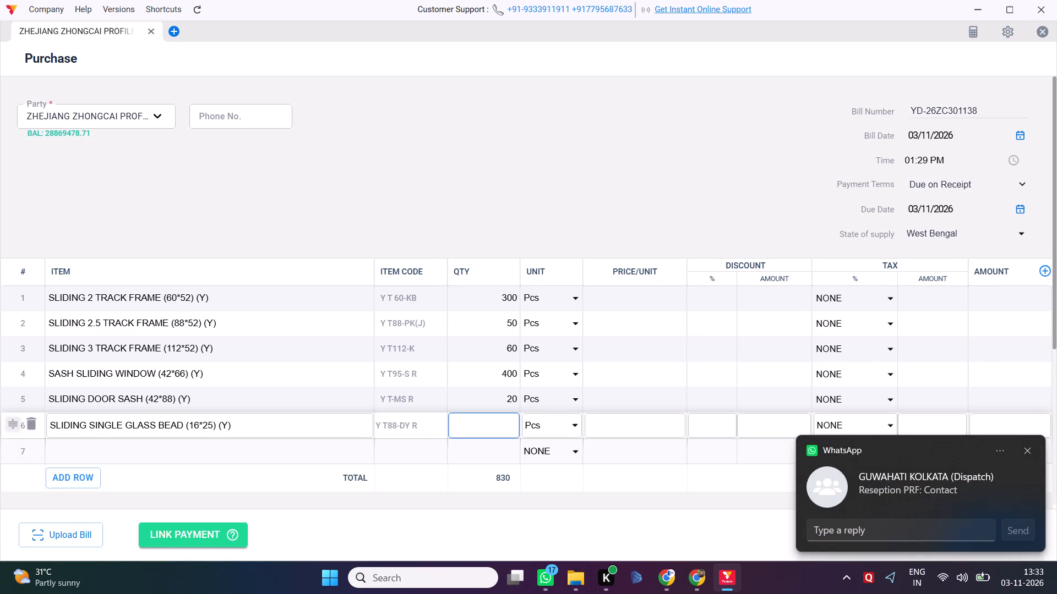
type("1000")
Add item INTERLOCK WINDOW SASH (Y), code Y T95-FB, in the seventh row with quantity 500.
scroll(484, 425, "down", 2)
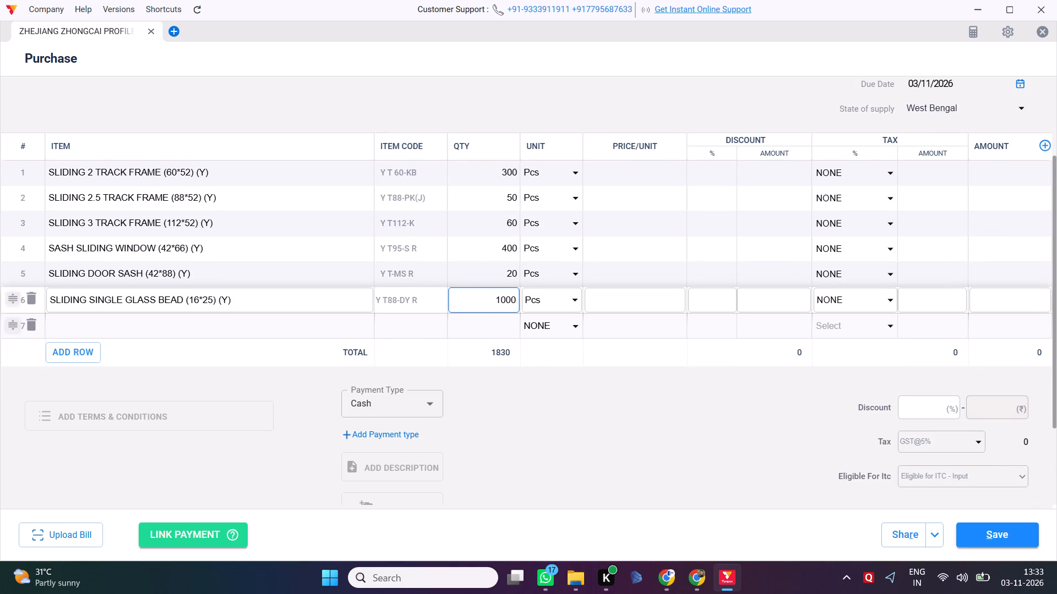
left_click(326, 320)
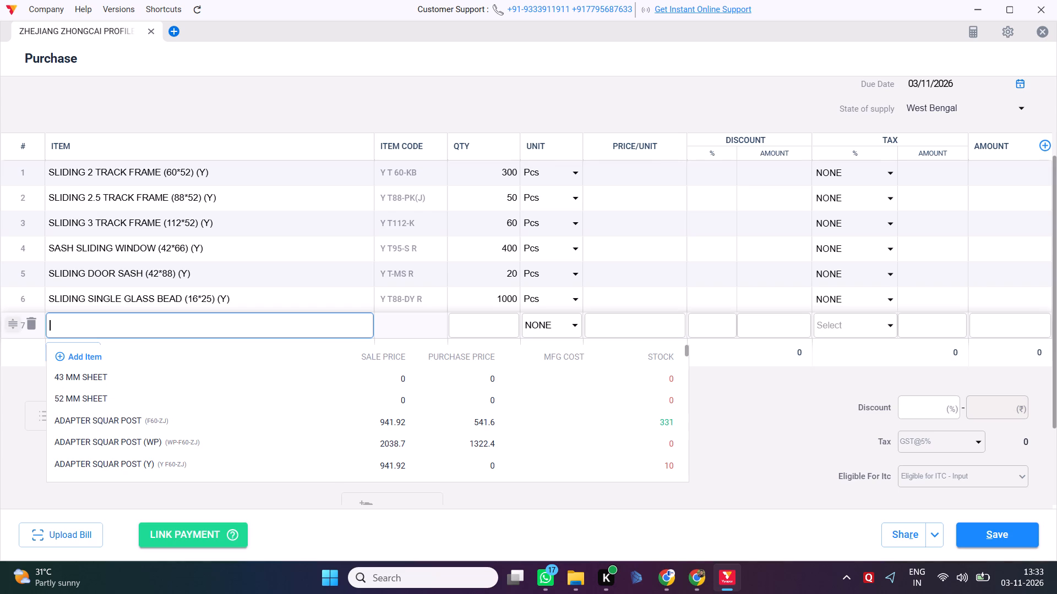
type("Y T95-")
type("FB")
left_click(245, 376)
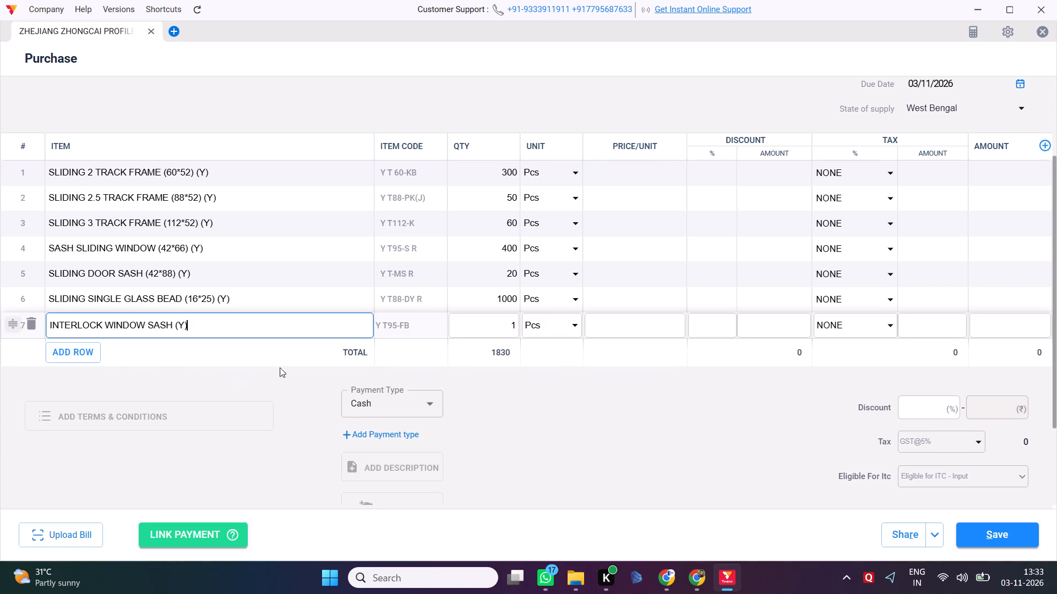
left_click(499, 331)
key("Right")
key("BackSpace")
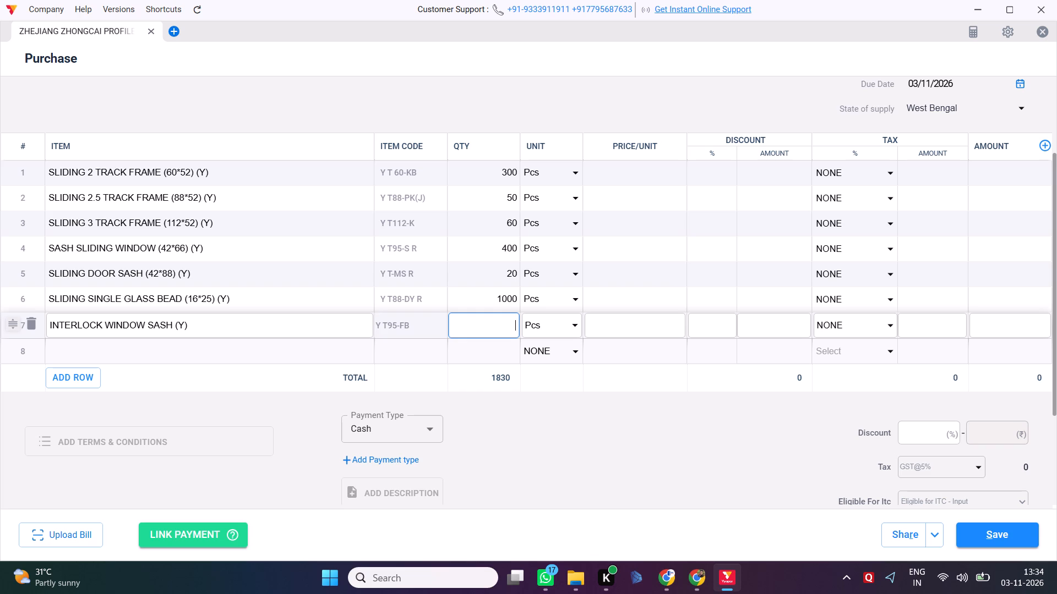
type("500")
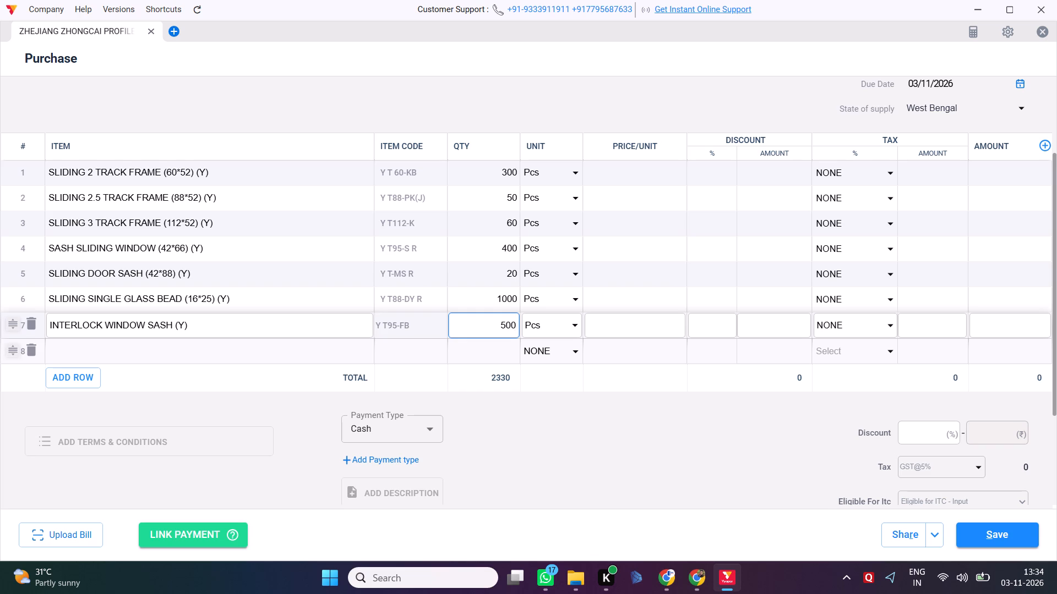
Add item SASH FLY MESH PROFILE (Y), code Y T80-88-DSS, in the eighth row with quantity 160.
left_click(295, 359)
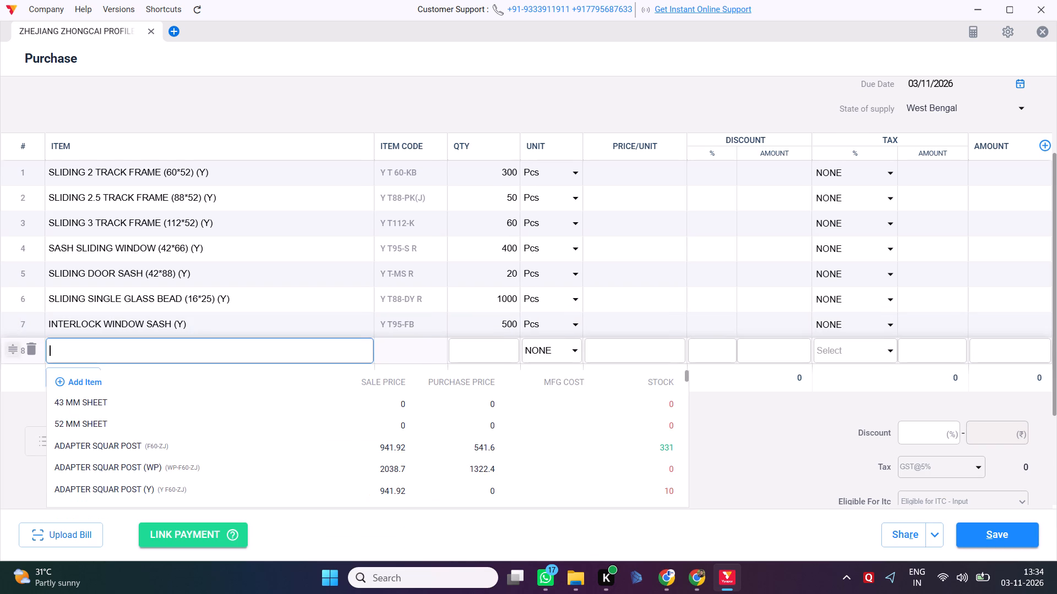
type("Y T80-88-DSS")
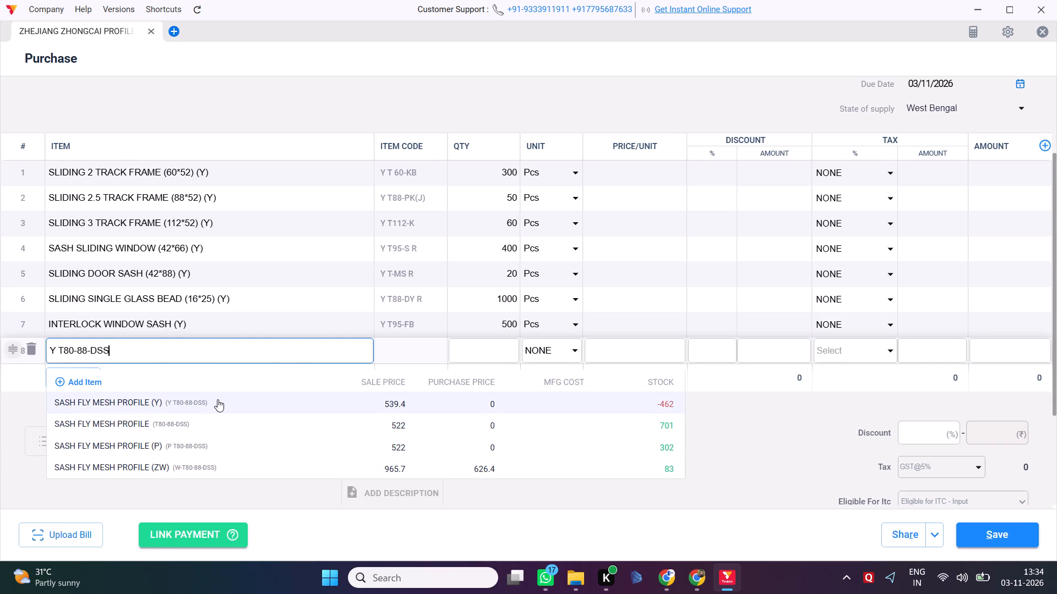
left_click(217, 399)
left_click(486, 351)
key("Right")
key("BackSpace")
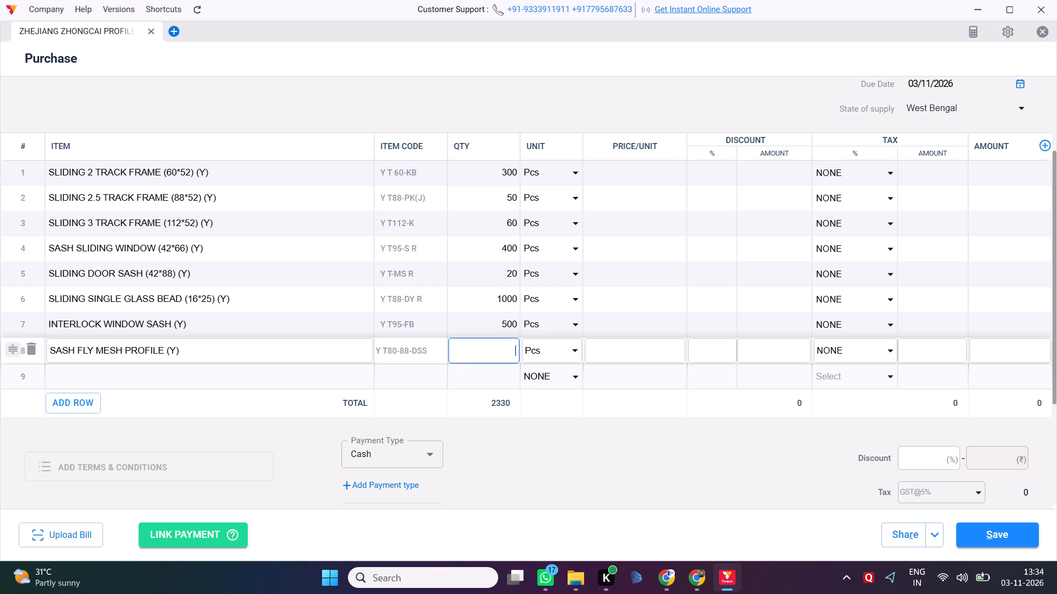
type("22")
key("BackSpace")
key("BackSpace")
type("160")
Add item FRAME CASEMENT WINDOW (60*58) (Y), code Y P60-KD R, in the ninth row with quantity 420.
left_click(314, 371)
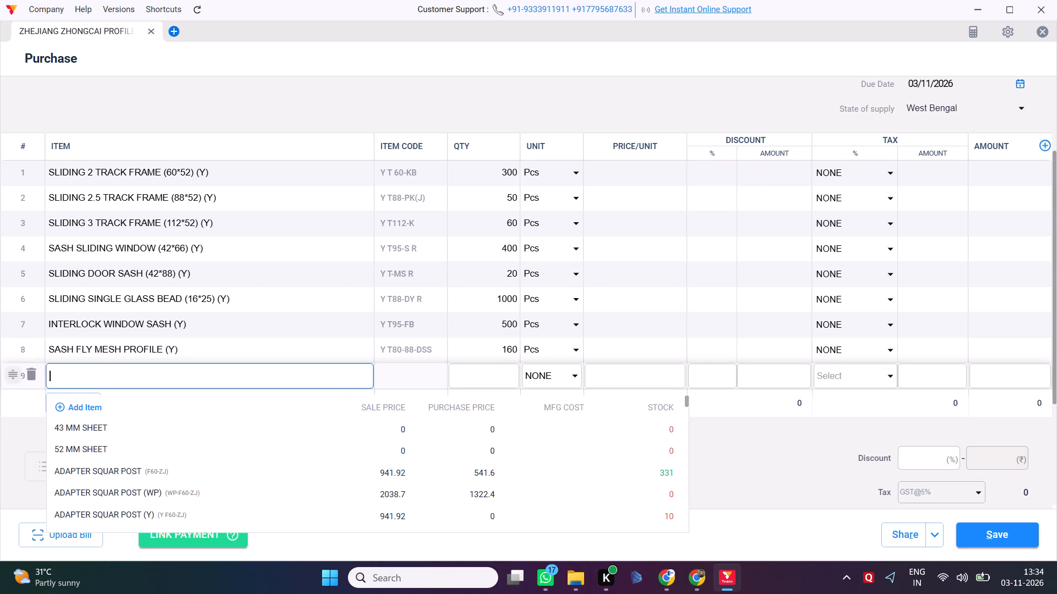
type("Y P60-")
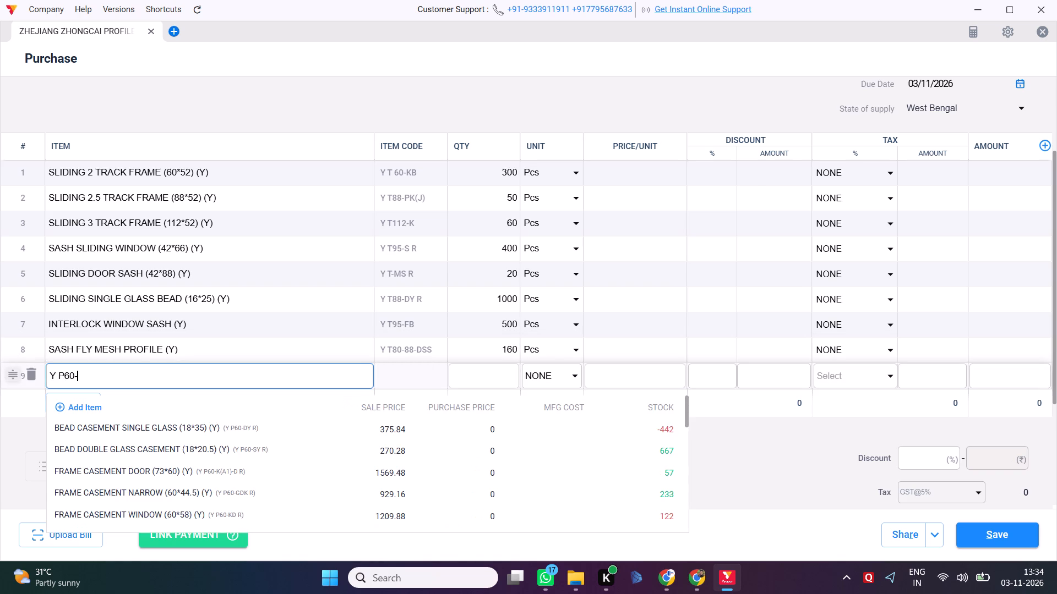
type("KD")
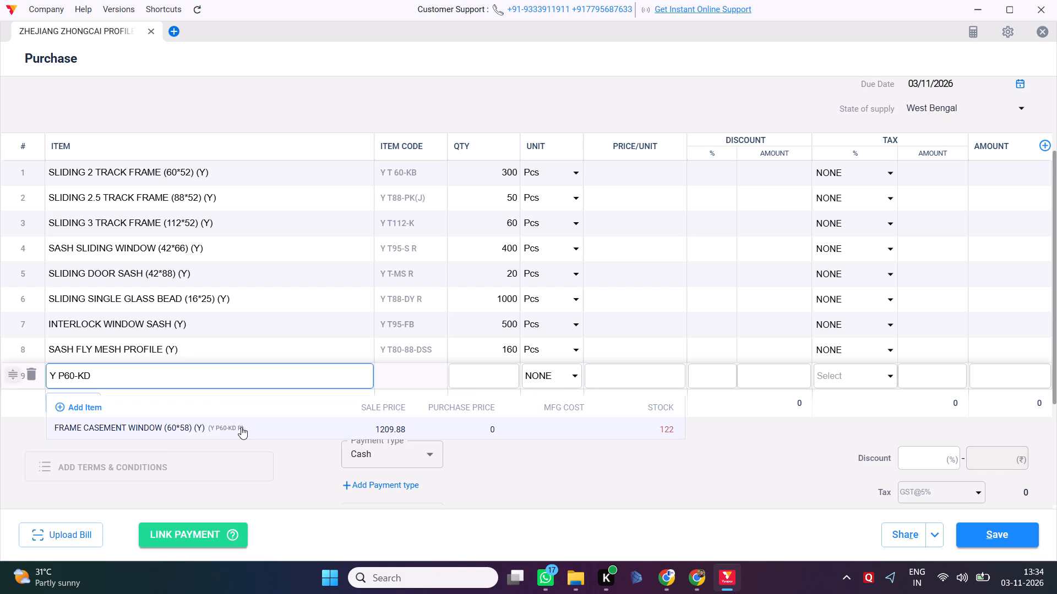
left_click(241, 427)
left_click(476, 377)
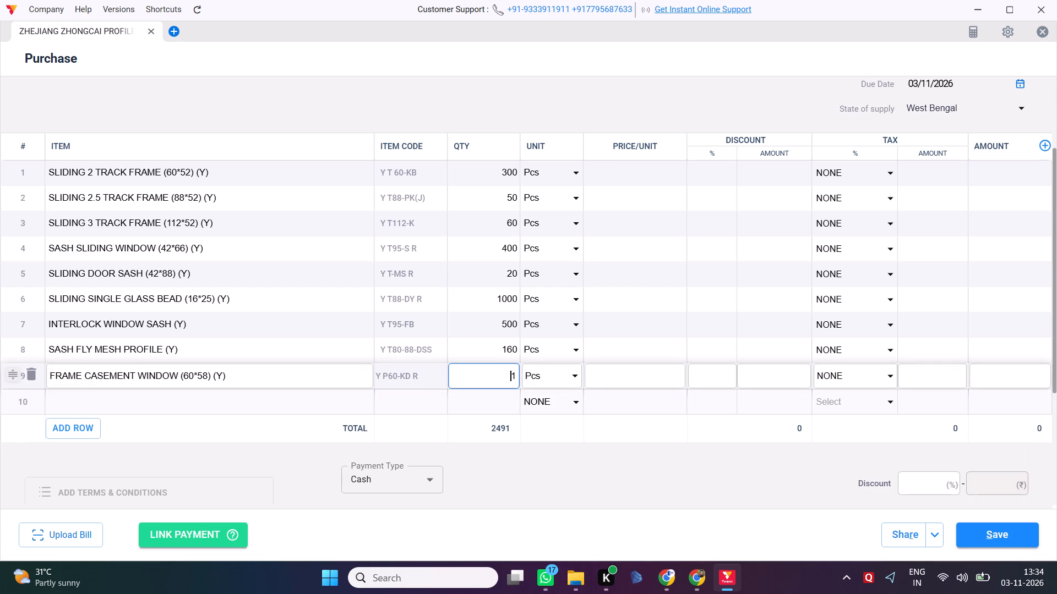
key("Right")
key("BackSpace")
type("420")
Add item SASH WINDOW OUTWARD (60*78) (Y), code Y P60-WKS R, in the tenth row with quantity 300.
left_click(315, 395)
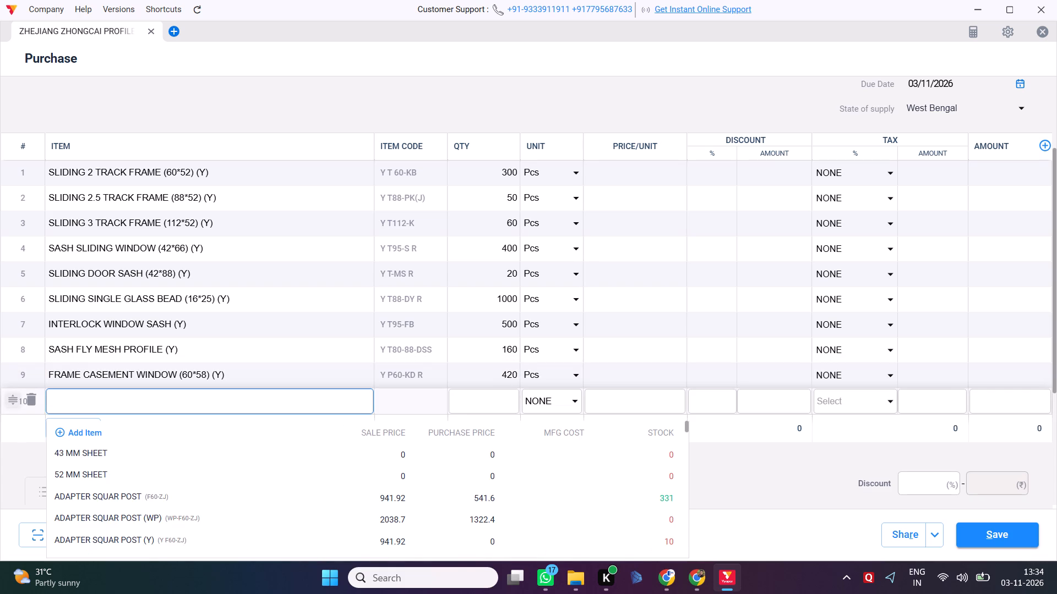
type("Y P60-")
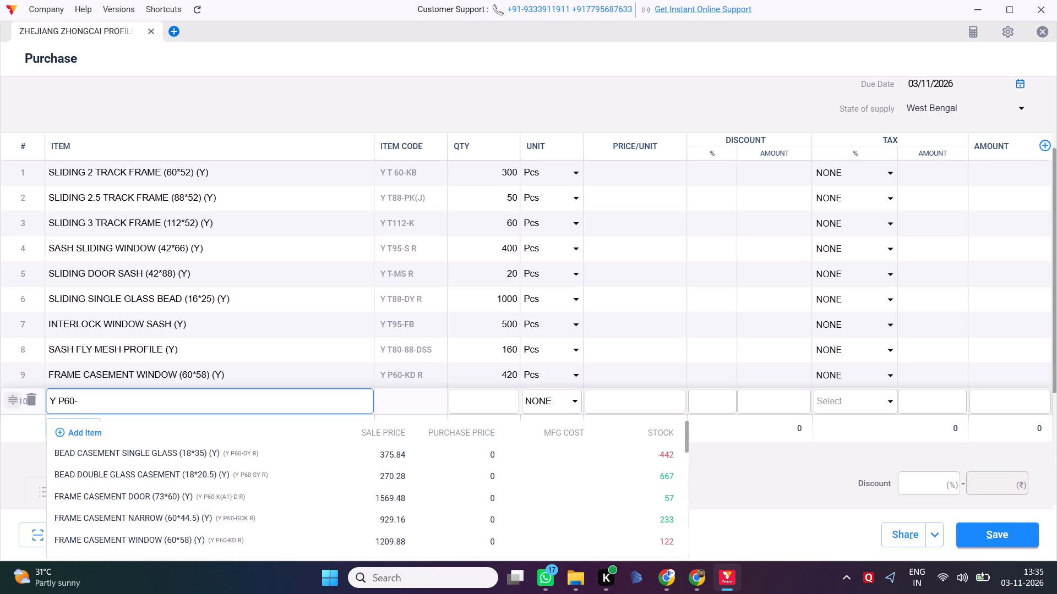
type("WKS")
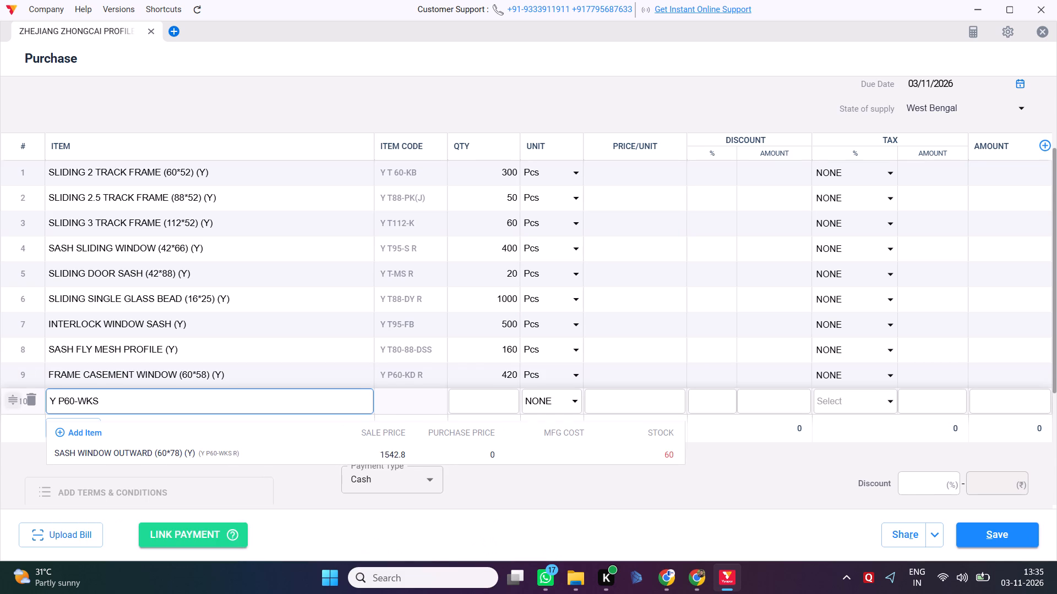
left_click(210, 451)
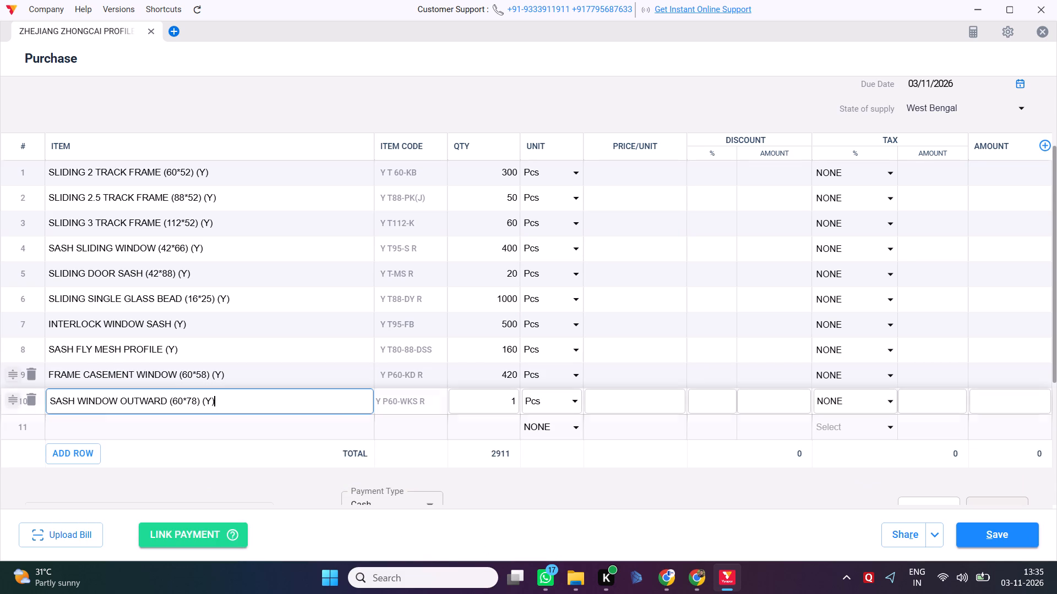
left_click(500, 398)
key("Right")
key("BackSpace")
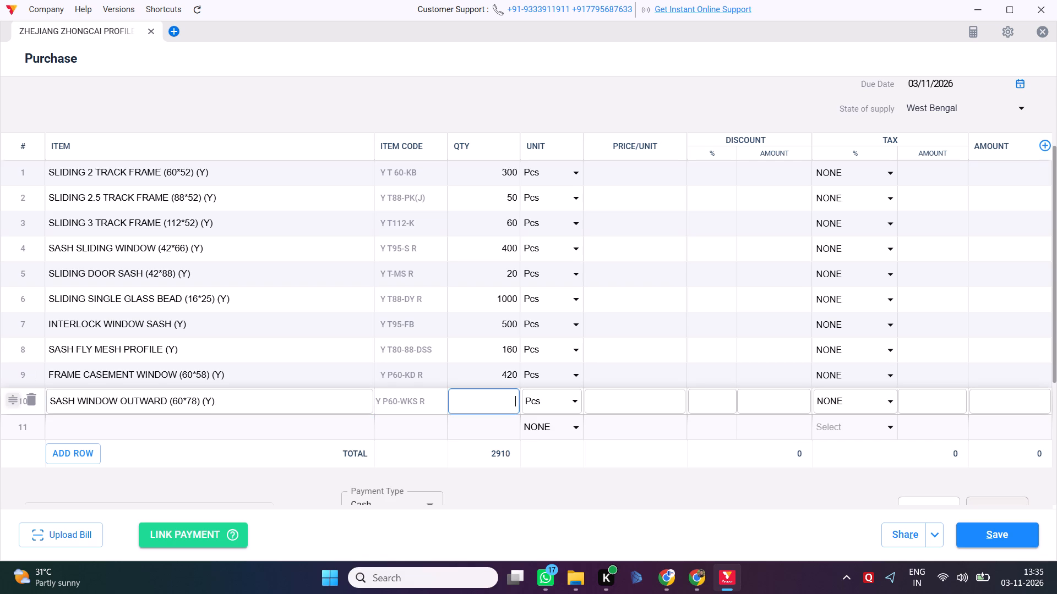
type("300")
Add item SASH CASEMENT OUTWARD DOOR (60*103) (Y), code Y P60-MS R, in the eleventh row with quantity 140.
scroll(500, 398, "down", 2)
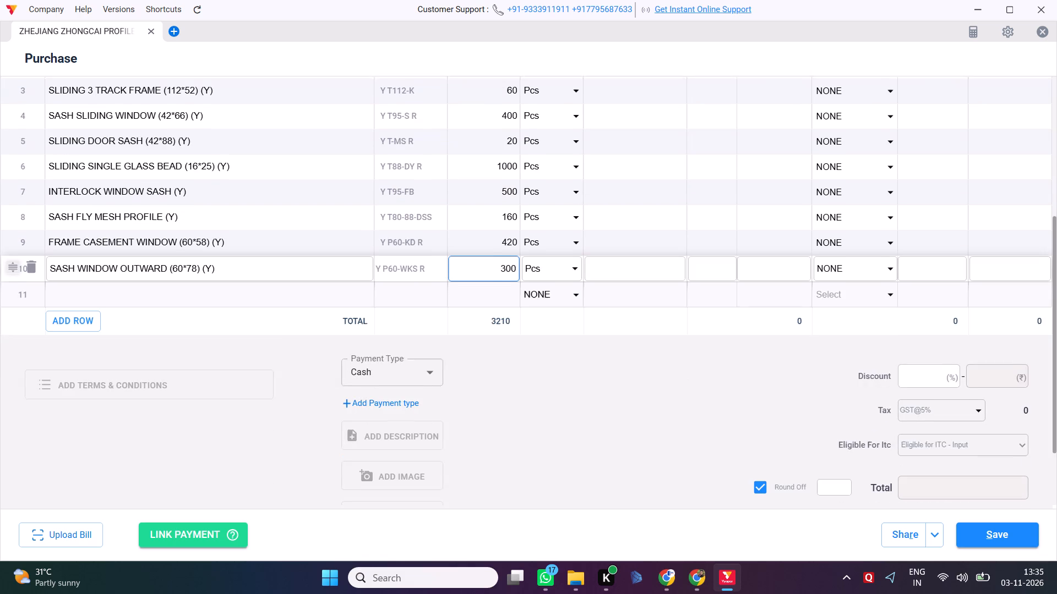
left_click(246, 278)
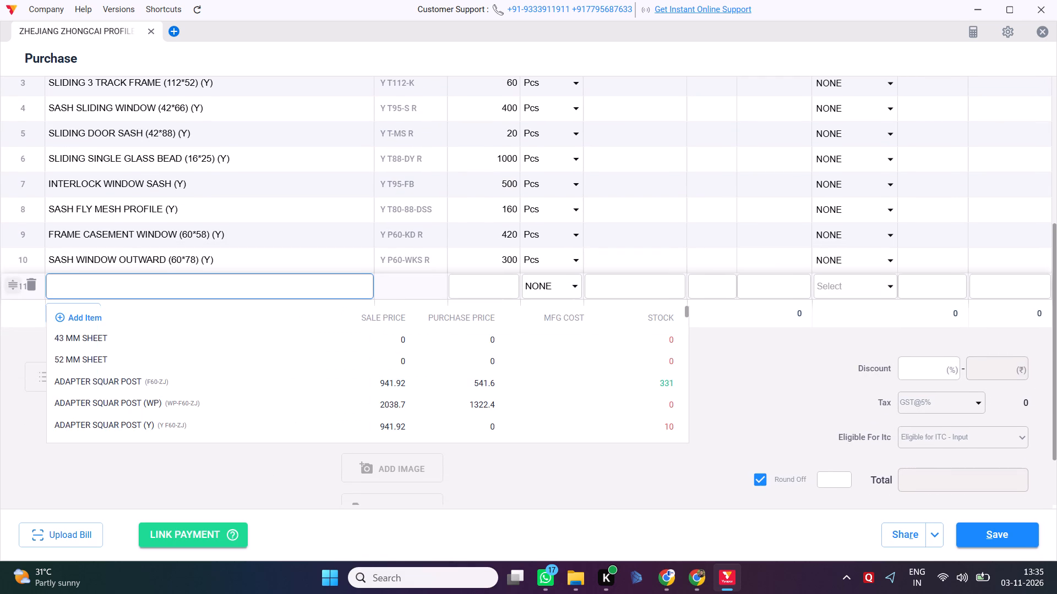
type("Y P60-MS")
left_click(202, 335)
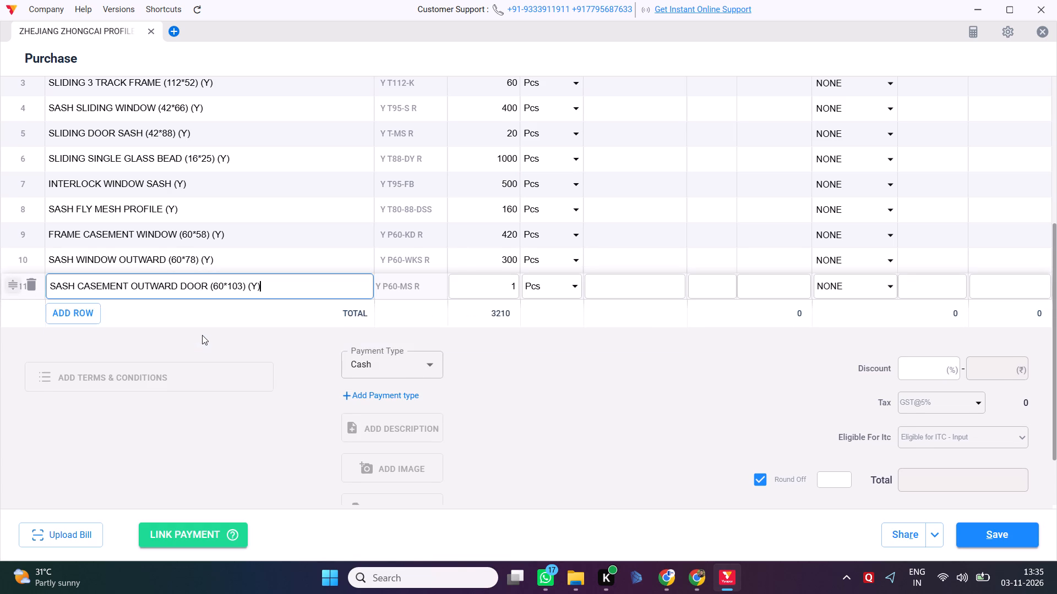
left_click(499, 295)
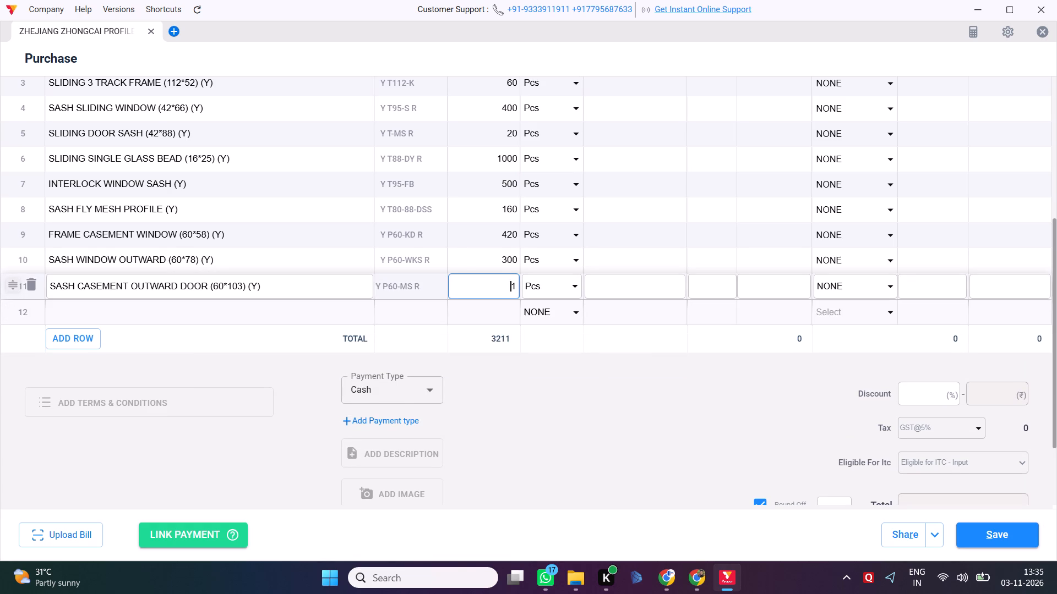
key("Right")
type("40")
Look up item code Y P60-NKMS in the twelfth row to add that item to the purchase bill.
left_click(332, 317)
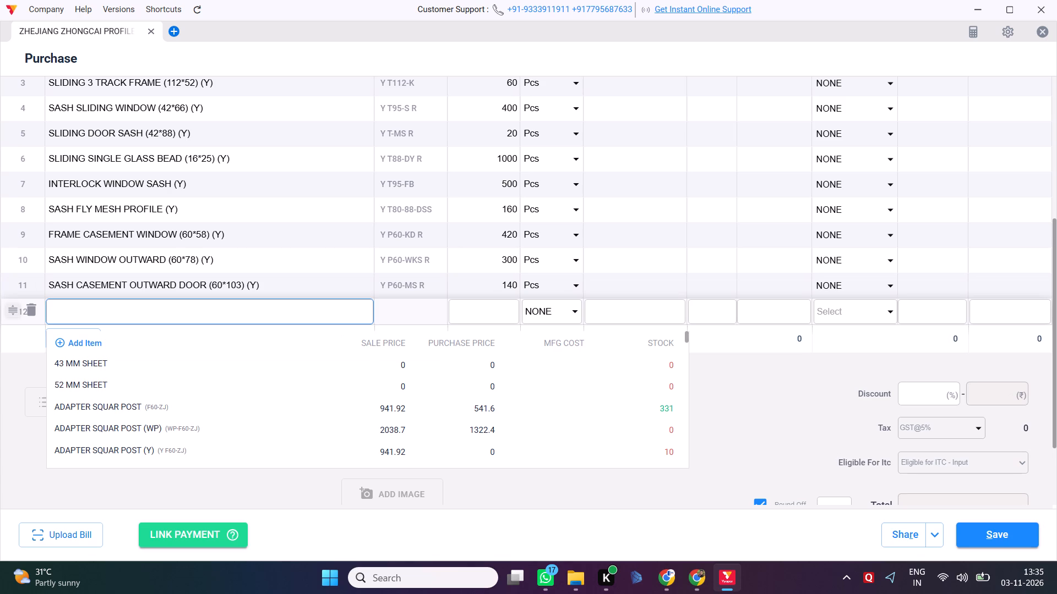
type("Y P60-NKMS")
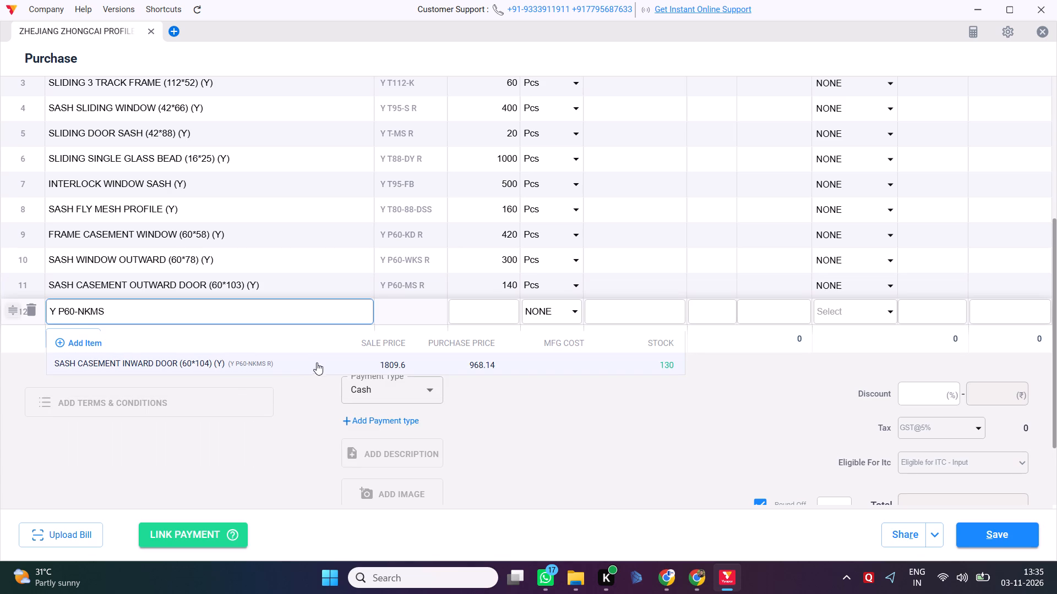
Add item SASH CASEMENT INWARD DOOR (60*104) (Y), code Y P60-NKMS R, in the twelfth row with quantity 20.
left_click(310, 366)
left_click(488, 316)
key("Right")
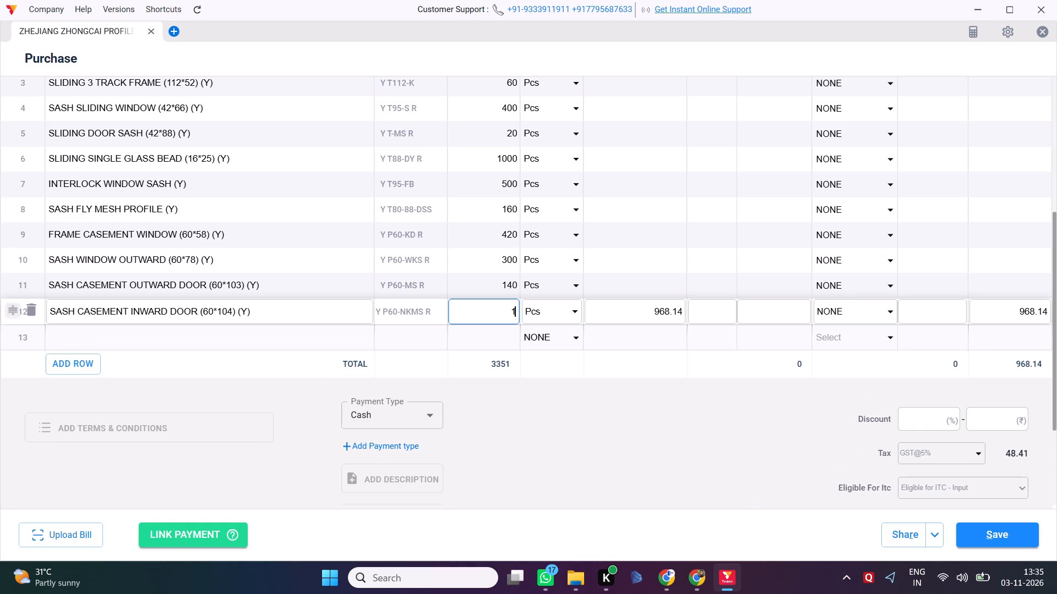
key("BackSpace")
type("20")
Add item MULLION T CASEMENT (60*71) (Y), code Y P60-ZT-D R, in the thirteenth row.
left_click(335, 338)
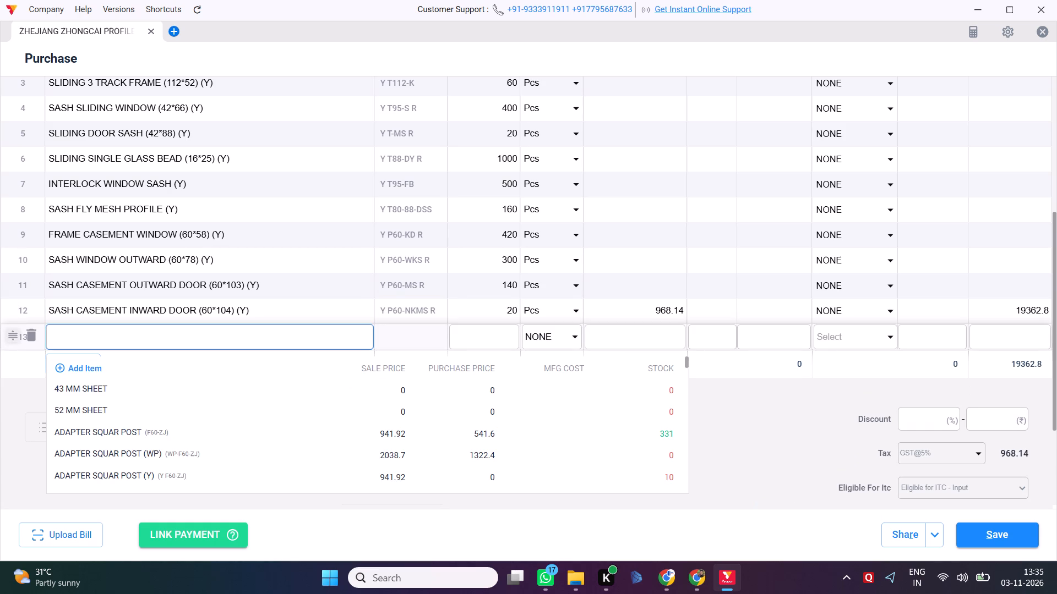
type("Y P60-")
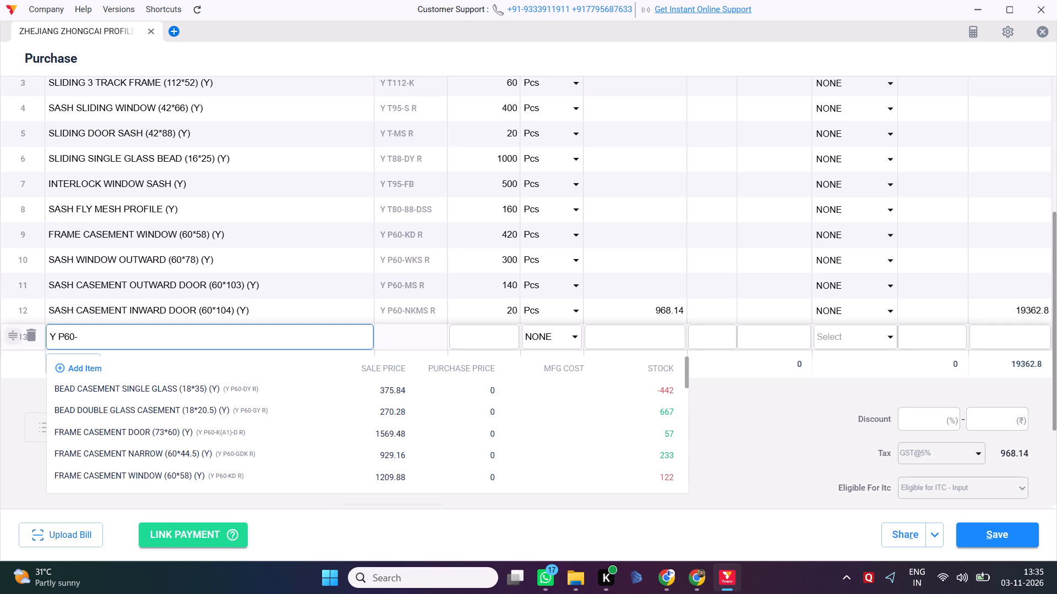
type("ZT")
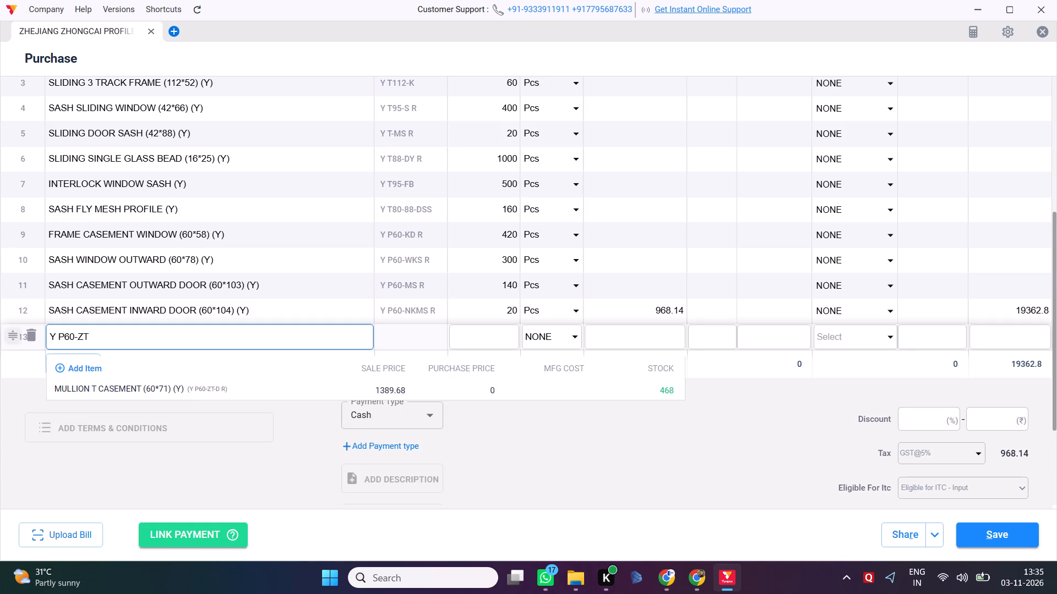
left_click(269, 382)
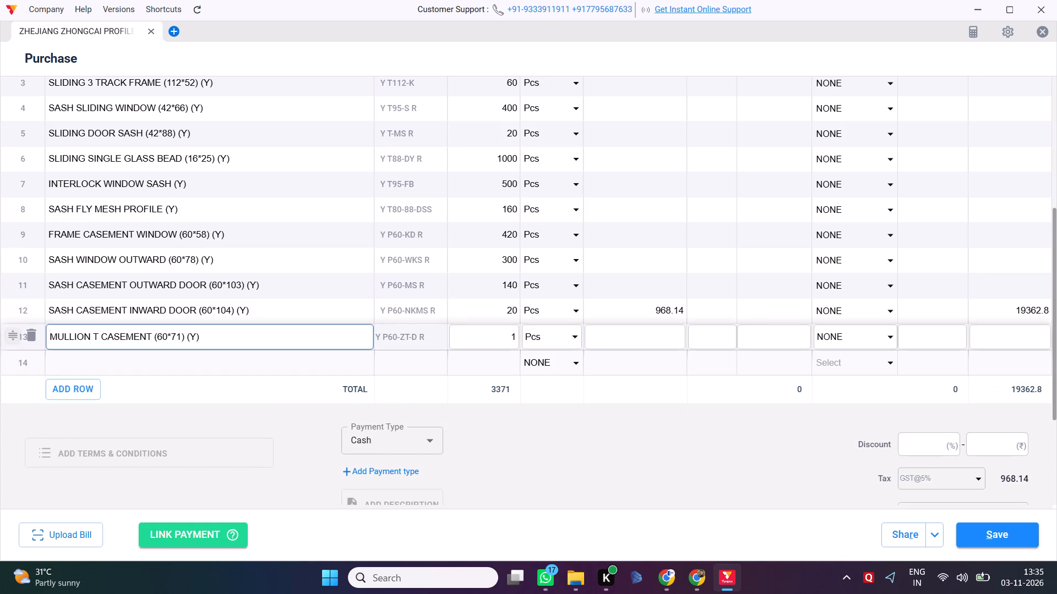
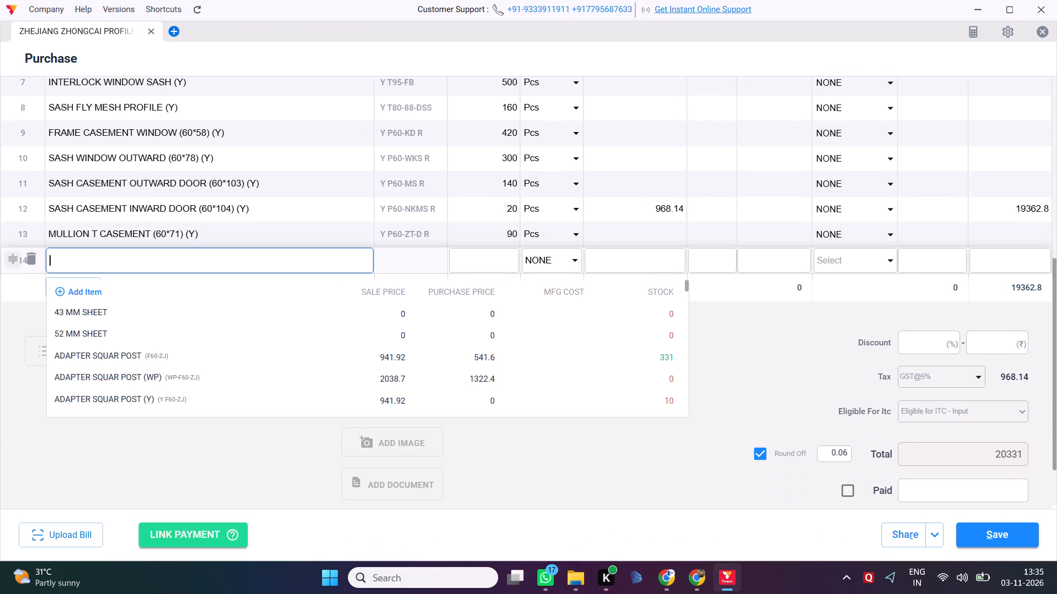
Add item FRAME CASEMENT NARROW (60*44.5) (Y), code Y P60-GDK R, in the fourteenth row of the purchase bill.
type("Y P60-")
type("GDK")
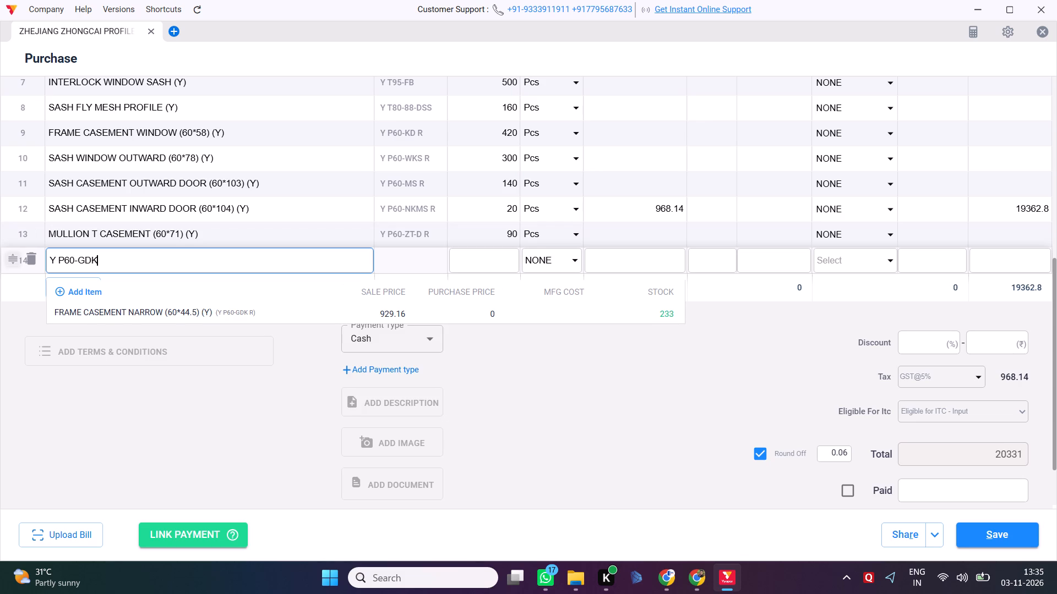
left_click(247, 310)
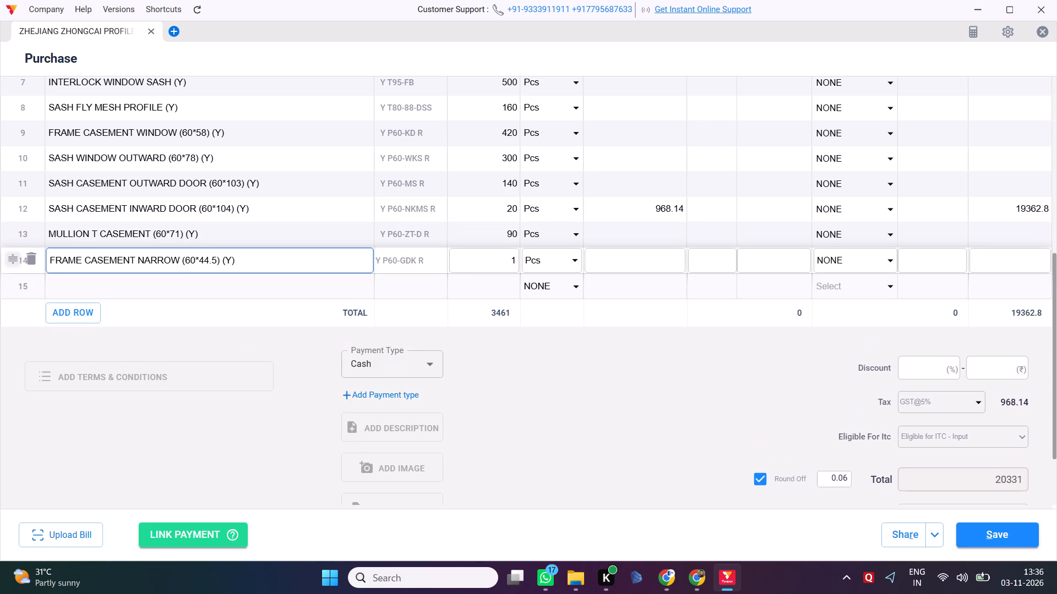
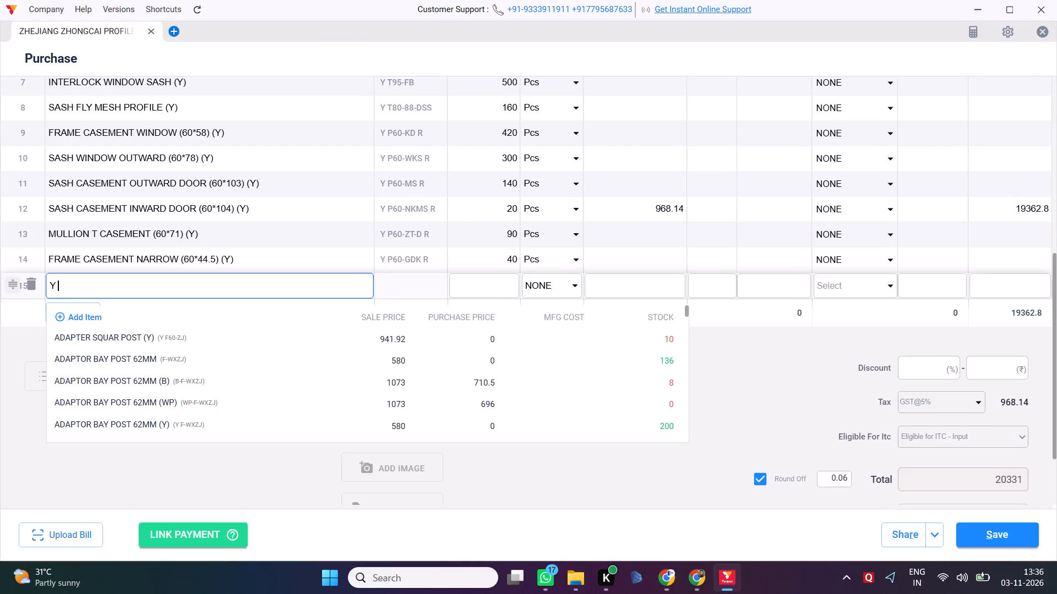
Add item DOOR PANEL (Y), code Y P50-MB(I), in the fifteenth row of the purchase bill.
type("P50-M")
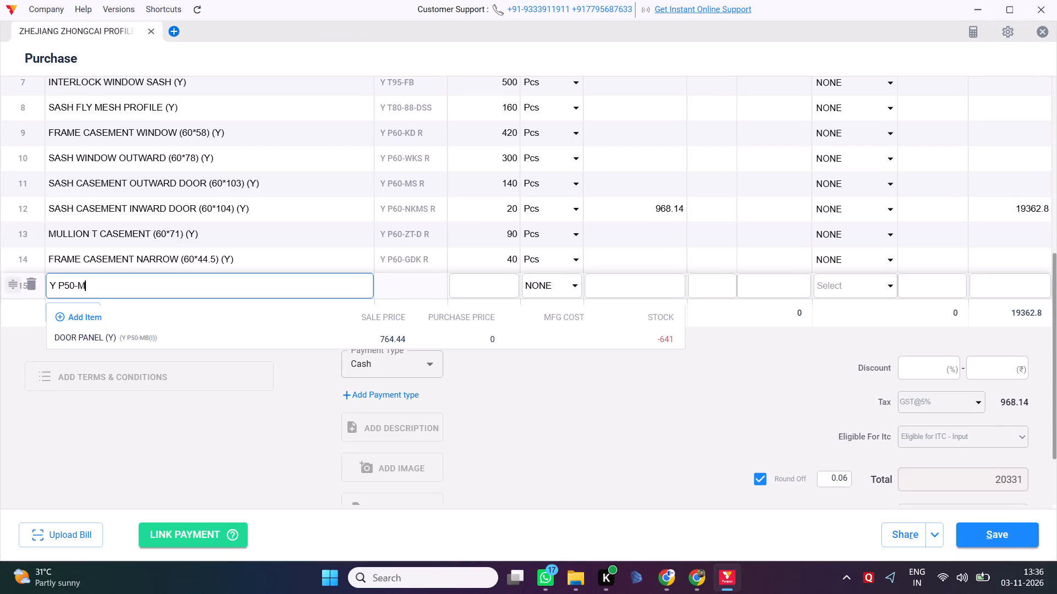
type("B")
left_click(190, 342)
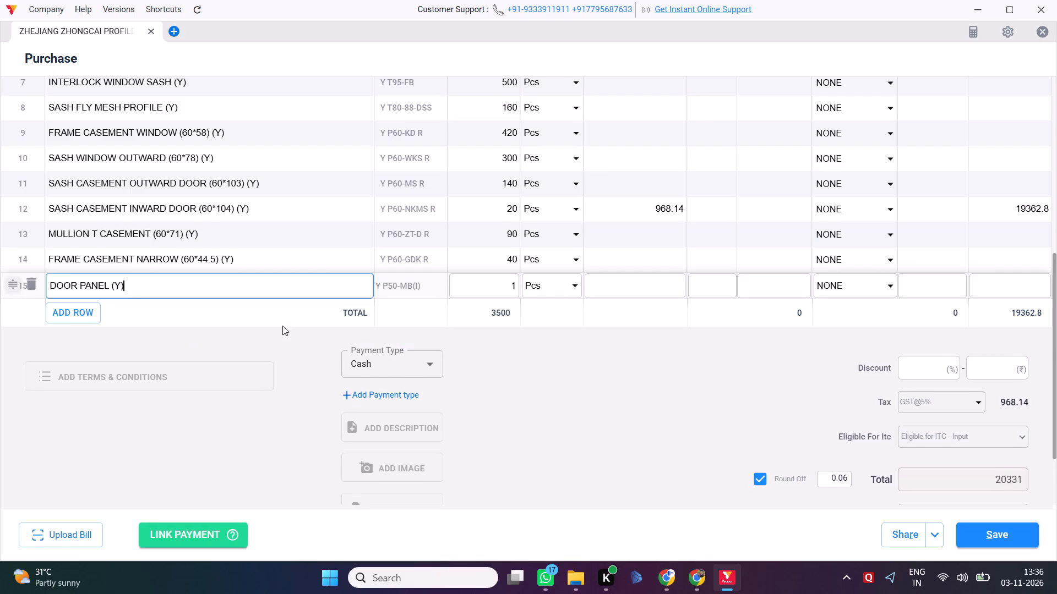
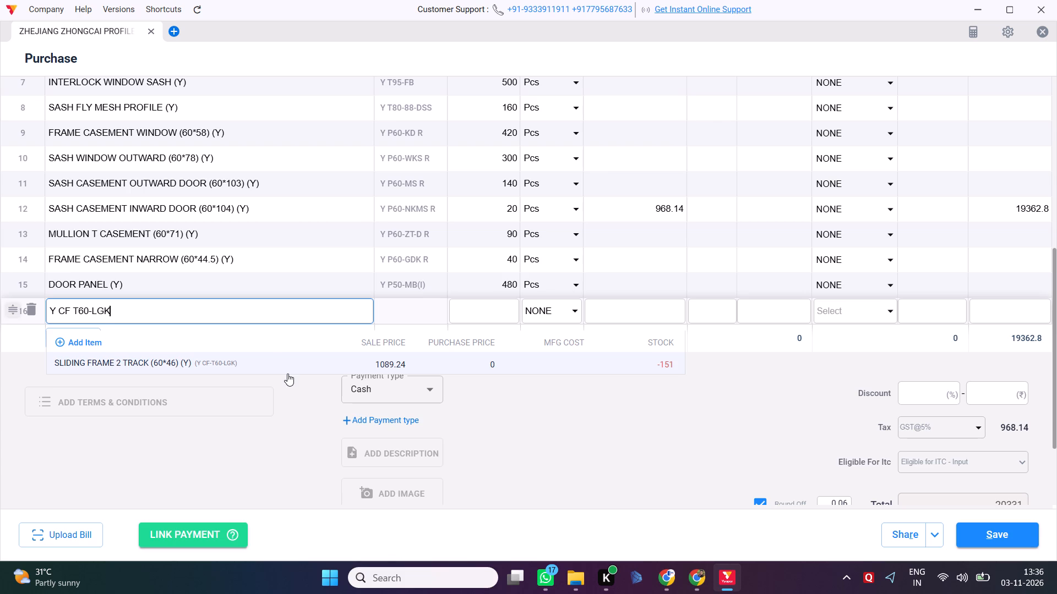
Add item SLIDING FRAME 2 TRACK (60*46) (Y), code Y CF-T60-LGK, in the sixteenth row and open its quantity for entry.
left_click(271, 358)
left_click(487, 318)
key("Right")
key("backslash")
key("BackSpace")
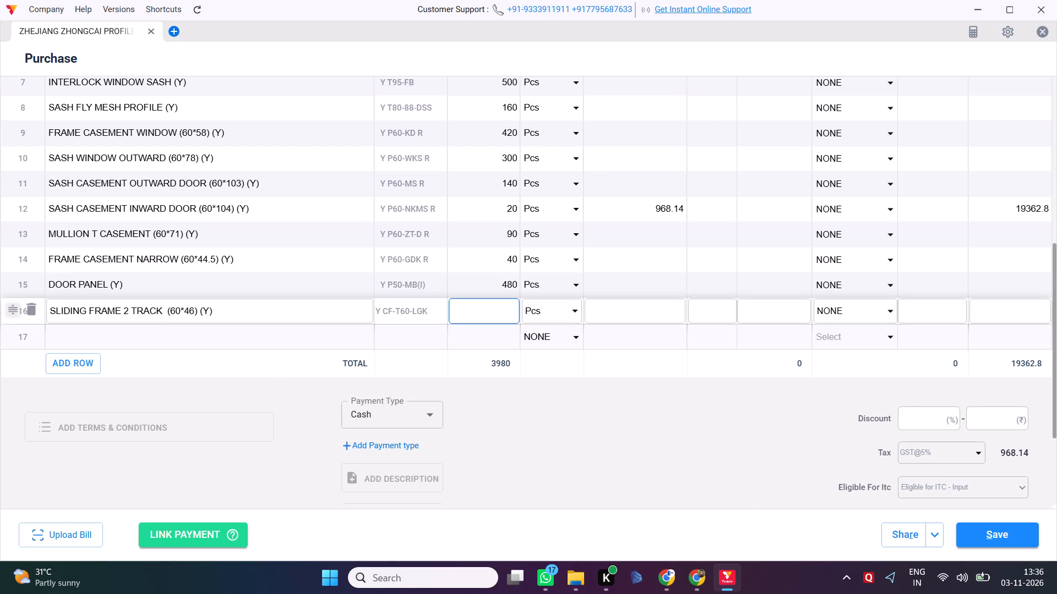
Set the quantity of SLIDING FRAME 2 TRACK (60*46) (Y), code Y CF-T60-LGK, in the sixteenth row to 360.
type("360")
Start a new item entry in the empty seventeenth row of the purchase bill.
left_click(331, 331)
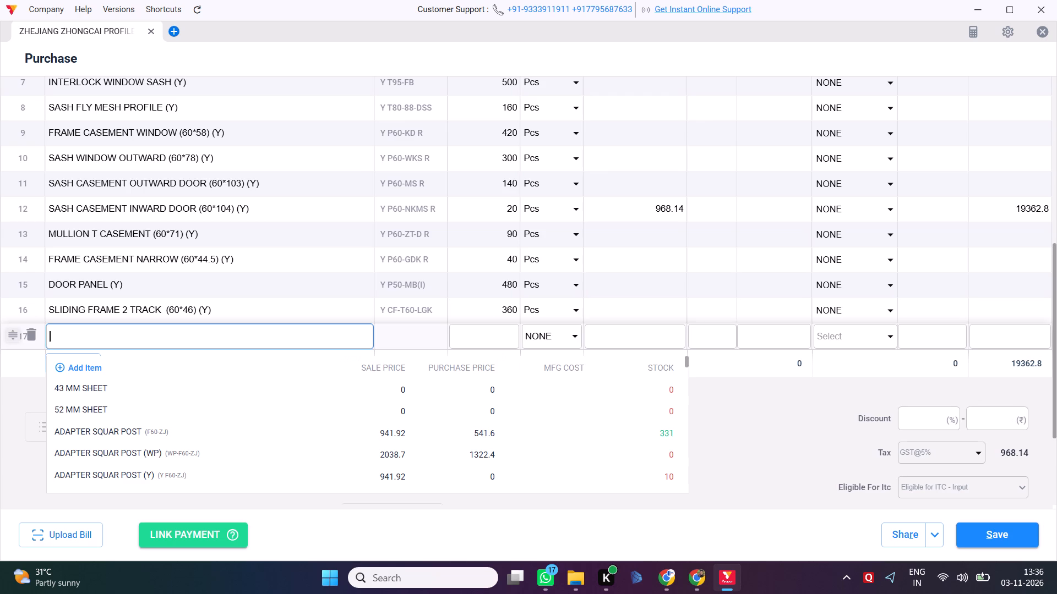
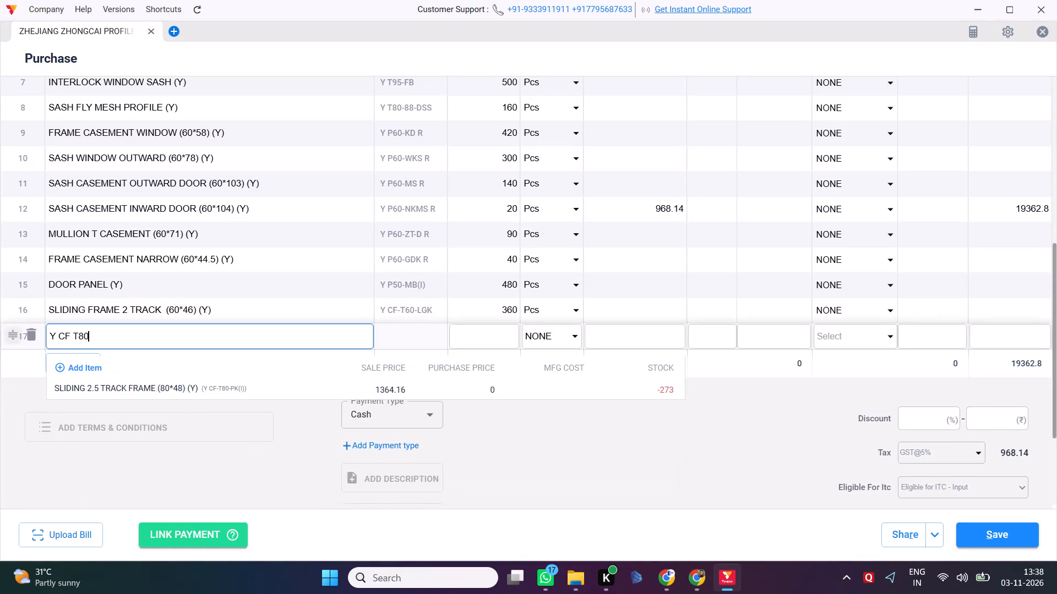
Enter SLIDING 2.5 TRACK FRAME (80*48) (Y), code Y CF-T80-PK(I), in the seventeenth row with quantity 120.
left_click(274, 386)
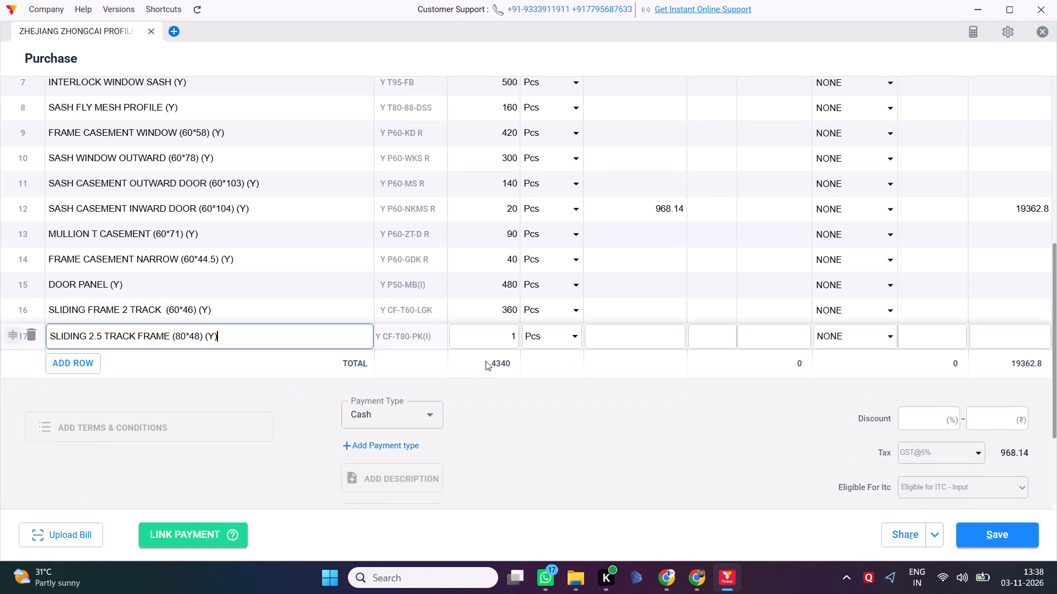
left_click(495, 340)
key("Right")
key("BackSpace")
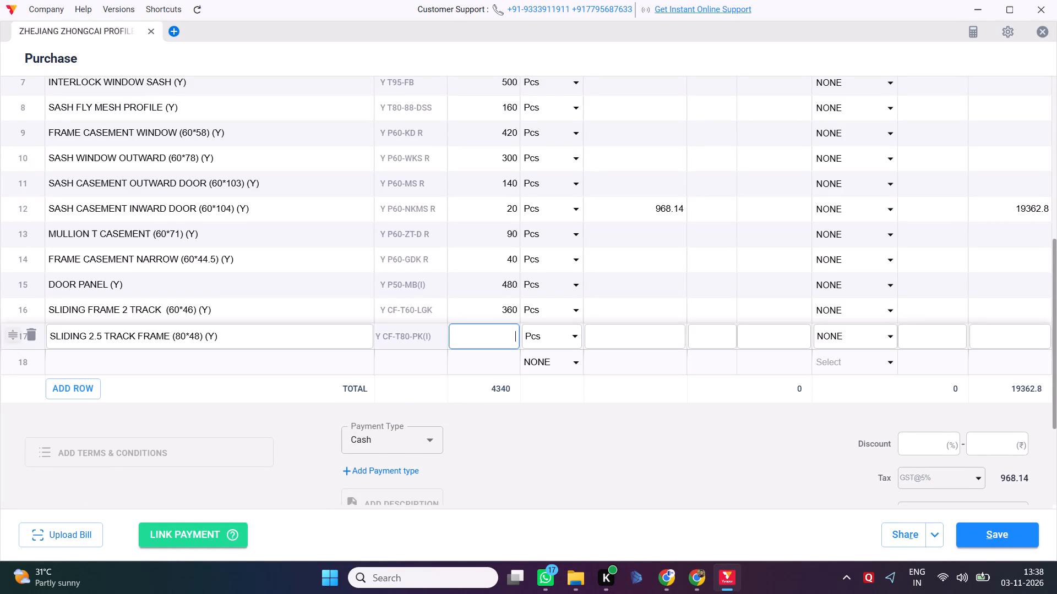
type("120")
Add SLIDING 3 TRACK FRAME (100*48) (Y), code Y T100-K, in the eighteenth row with quantity 50.
left_click(327, 360)
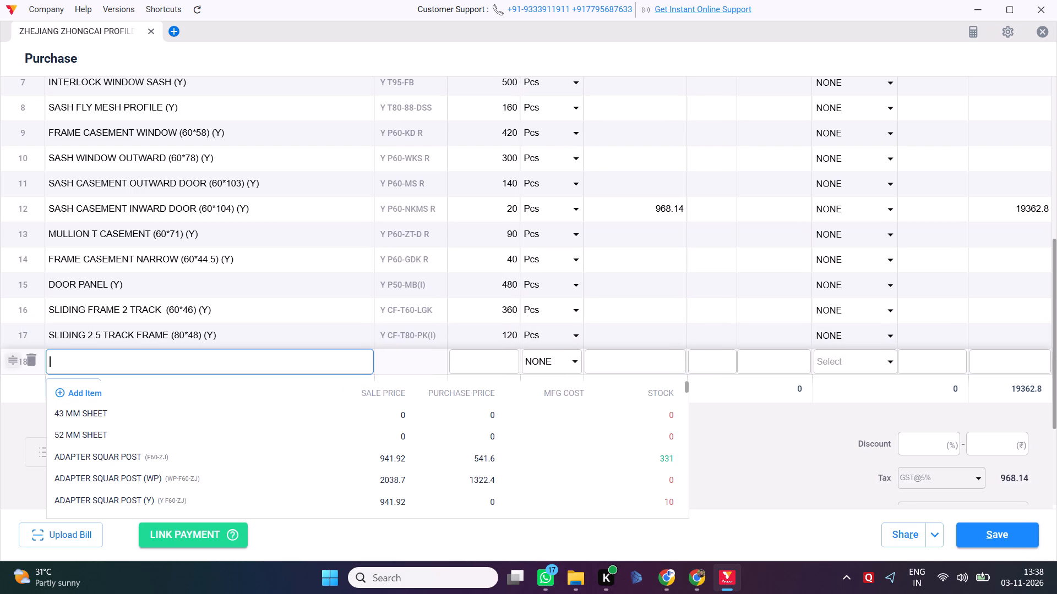
type("Y T110-")
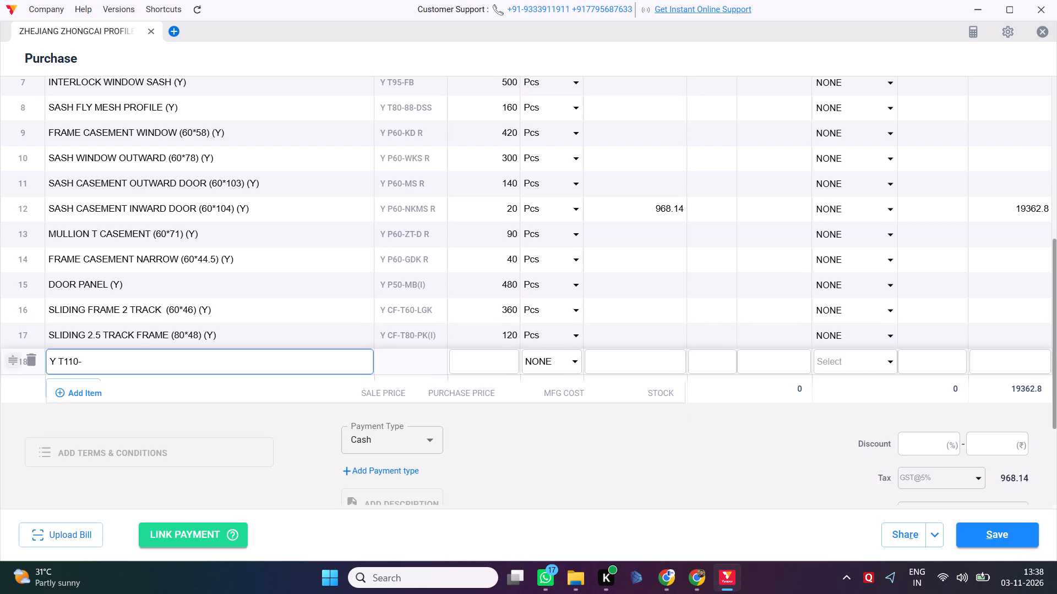
key("BackSpace")
key("BackSpace")
key("BackSpace")
type("00-")
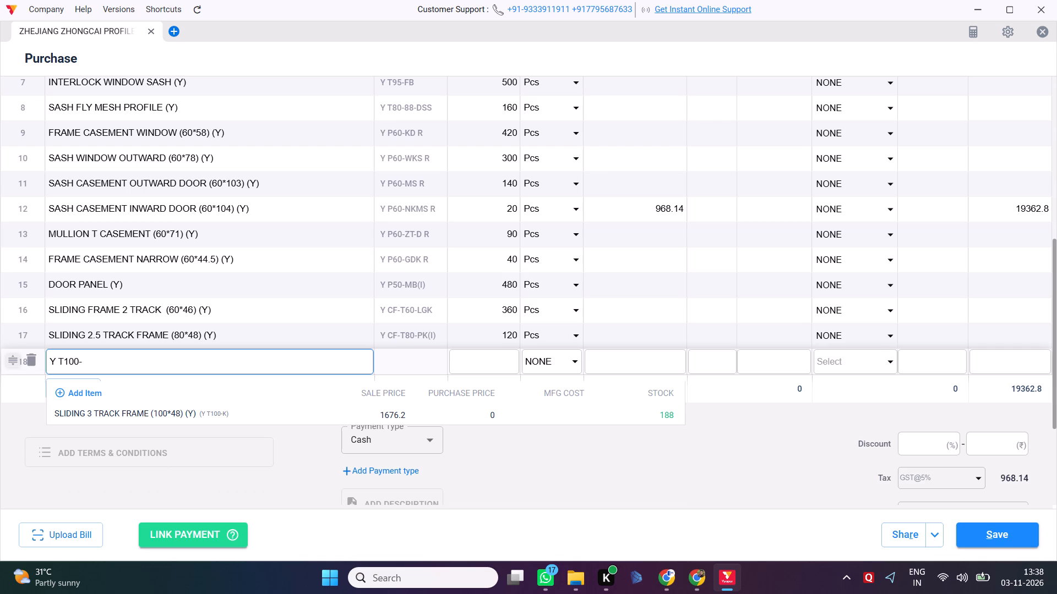
left_click(221, 414)
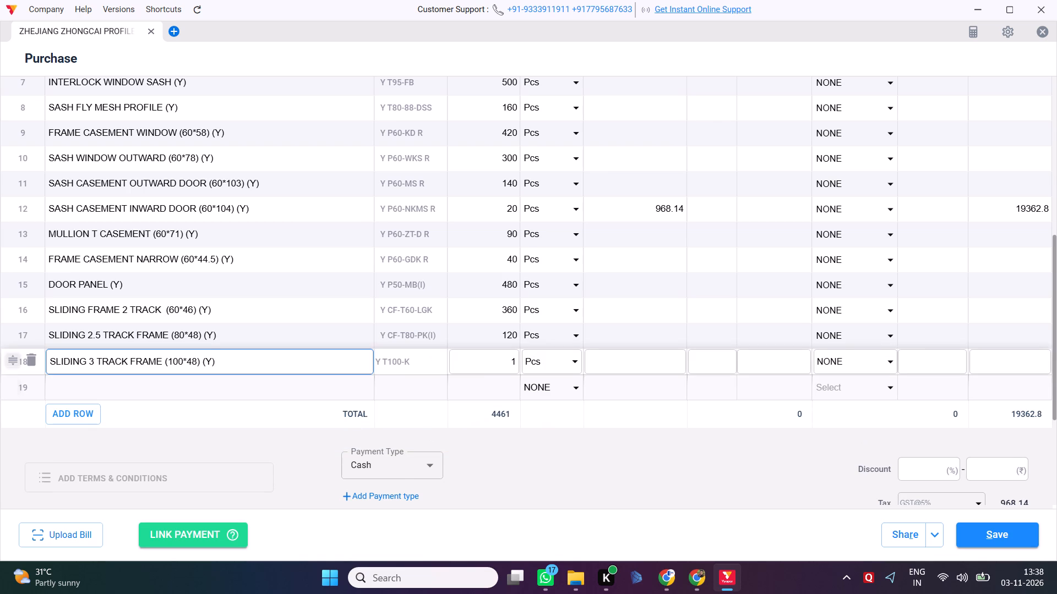
left_click(487, 364)
key("Right")
key("BackSpace")
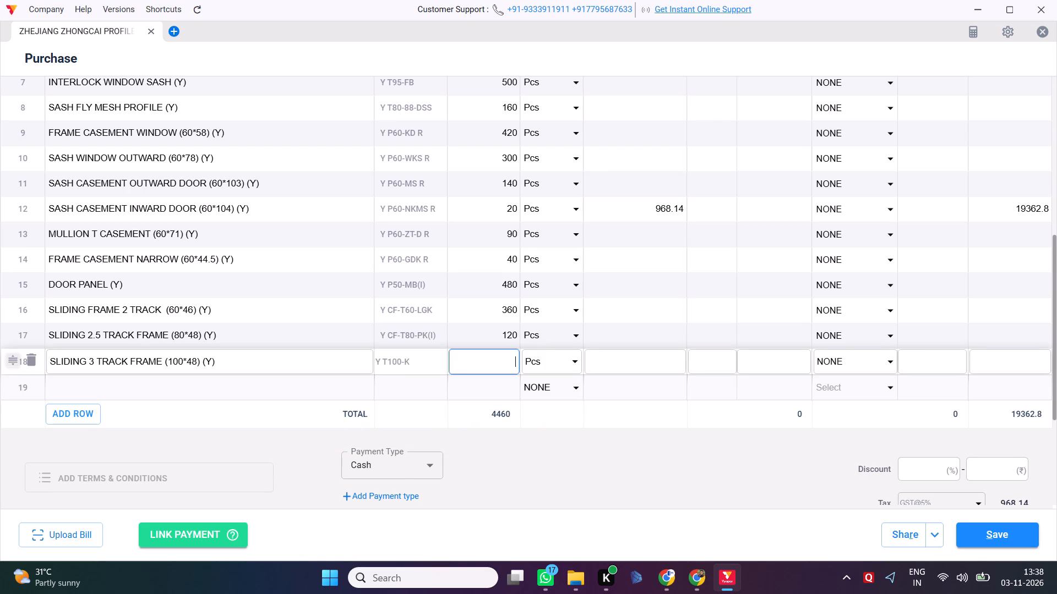
type("50")
Add SASH SLIDING WINDOW (36*58) (Y), code Y CF-T60-S R, in the nineteenth row with quantity 480.
left_click(343, 377)
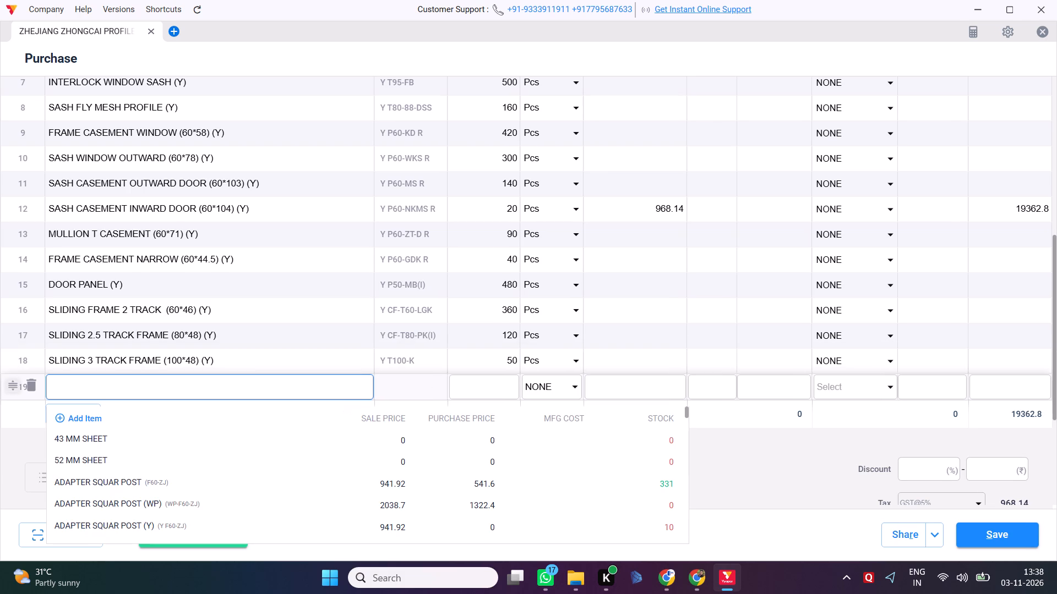
type("Y CF T60-S")
left_click(257, 433)
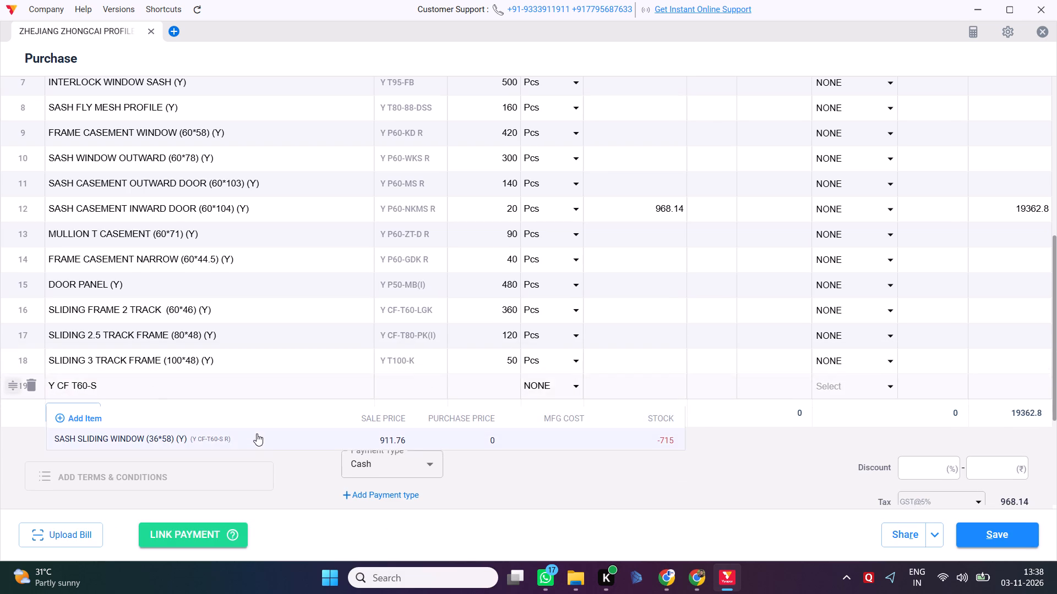
left_click(503, 388)
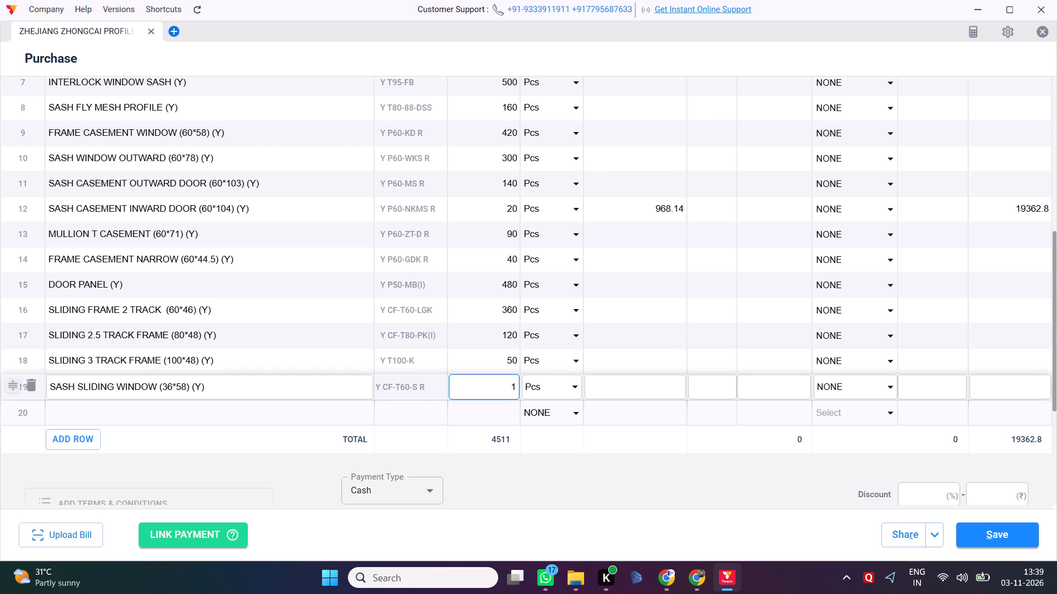
key("Right")
key("Right")
key("BackSpace")
type("480")
Add SASH MONORAIL SLIDING (36*66) (Y), code Y T80-DS(I) R, in the twentieth row with quantity 180.
scroll(503, 388, "down", 2)
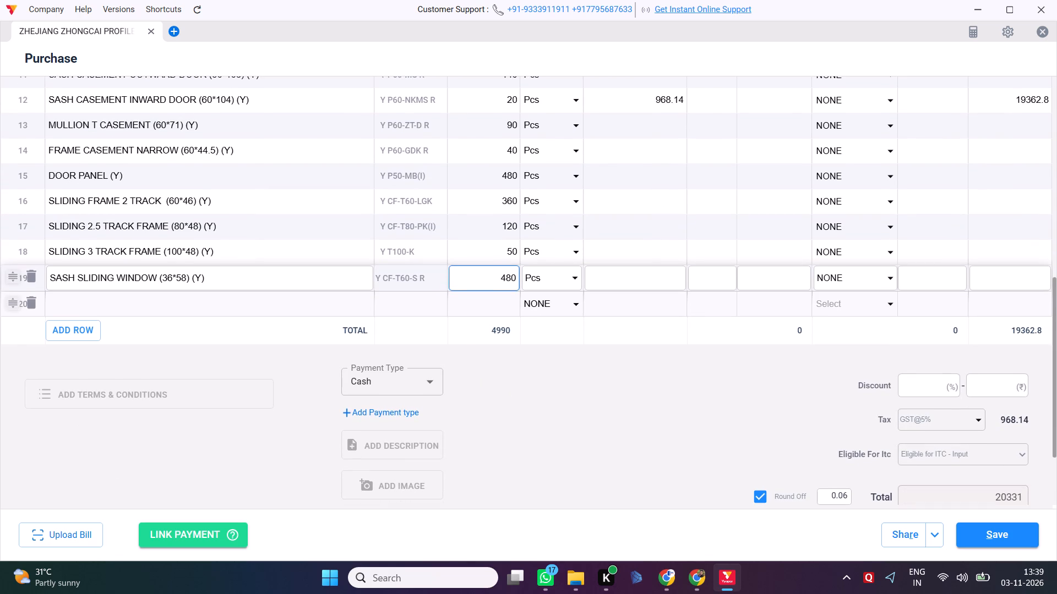
left_click(295, 308)
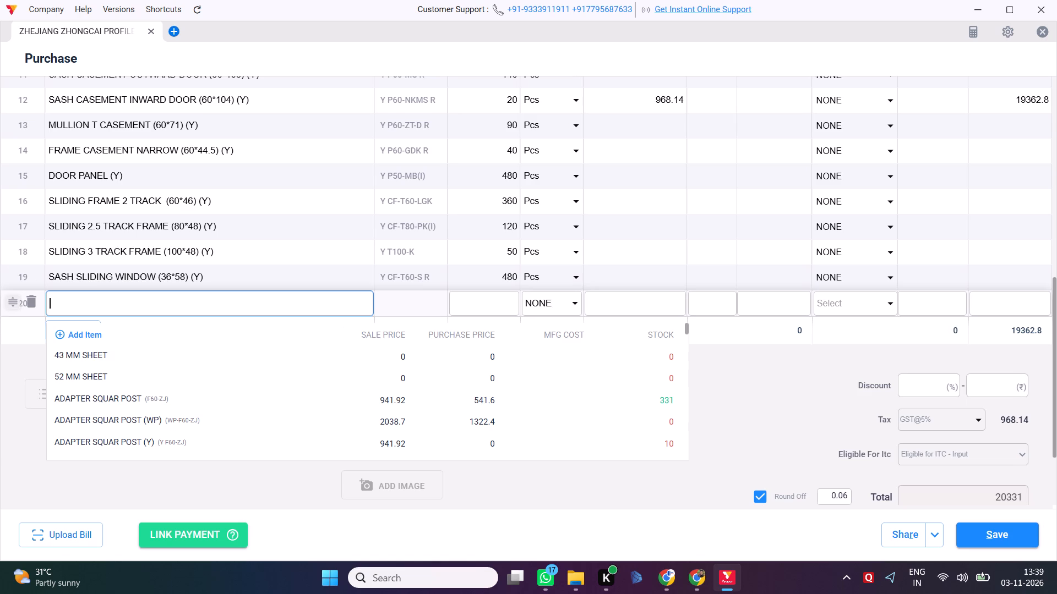
type("Y T80-")
type("DS")
left_click(268, 355)
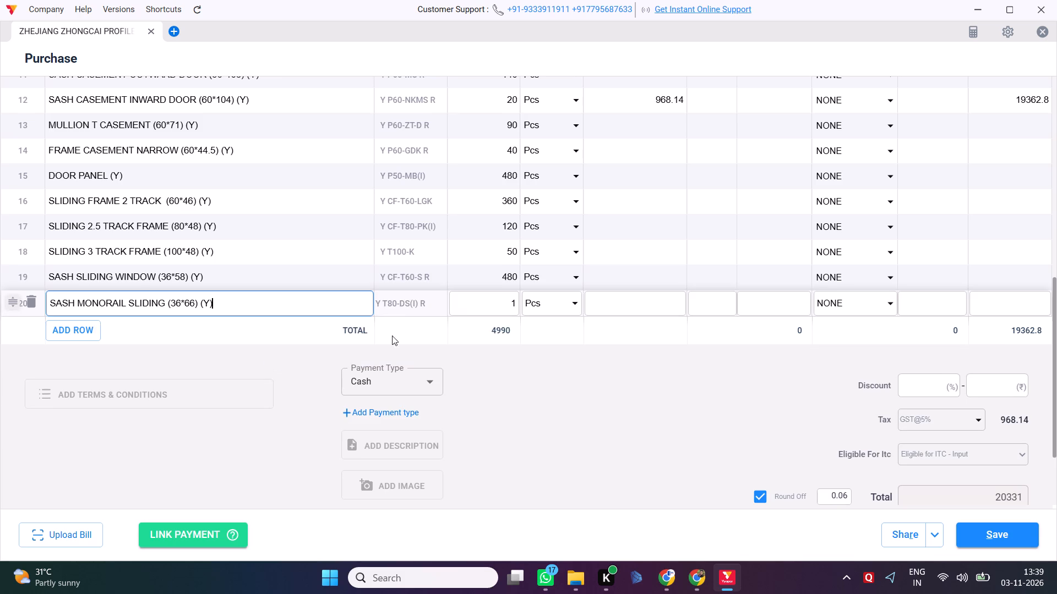
left_click(482, 311)
key("Right")
key("BackSpace")
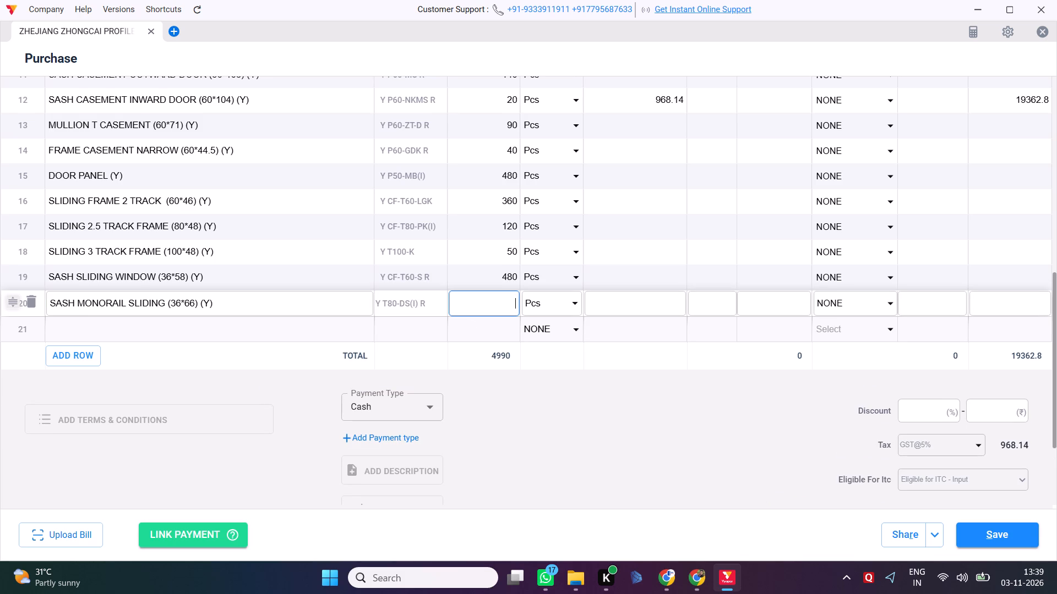
type("180")
Add SLIDING SINGLE GLASS BEAD (16*19) (Y), code Y T80-DY R, in the twenty-first row and clear its default quantity.
left_click(330, 323)
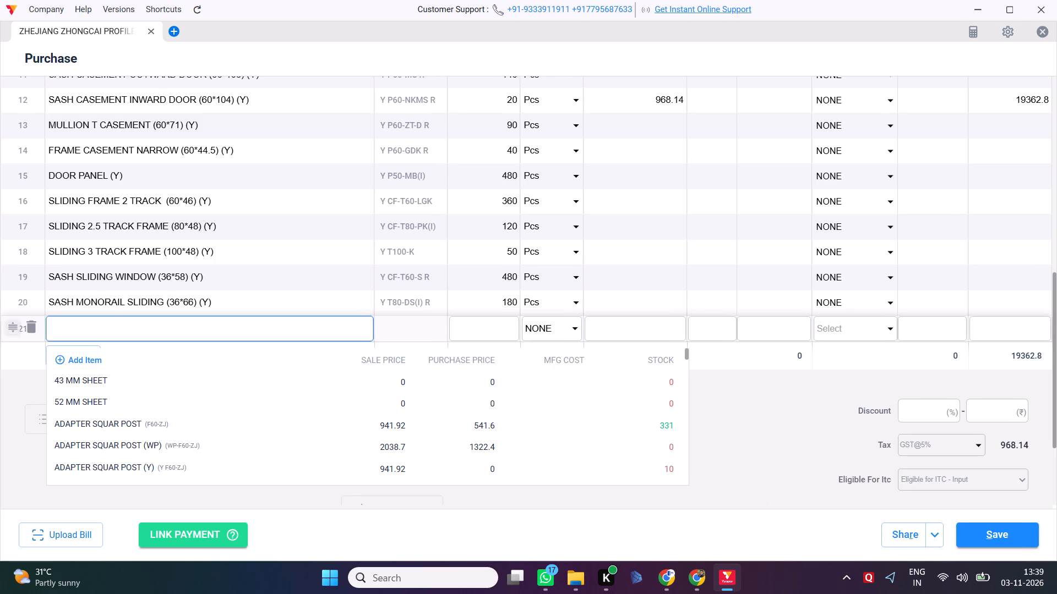
type("Y T80-DY")
left_click(269, 385)
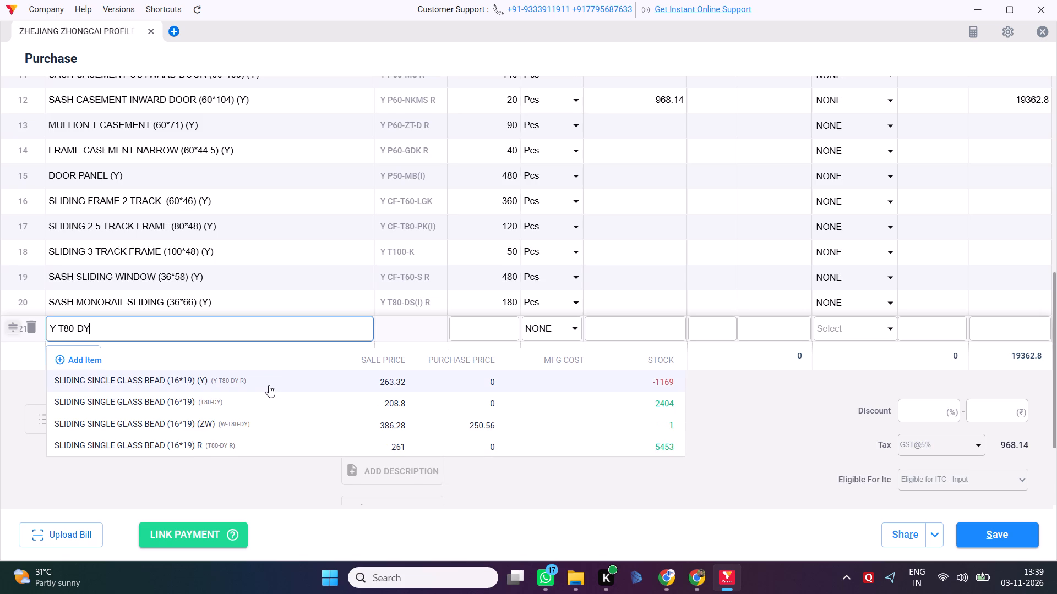
left_click(471, 321)
key("Right")
key("BackSpace")
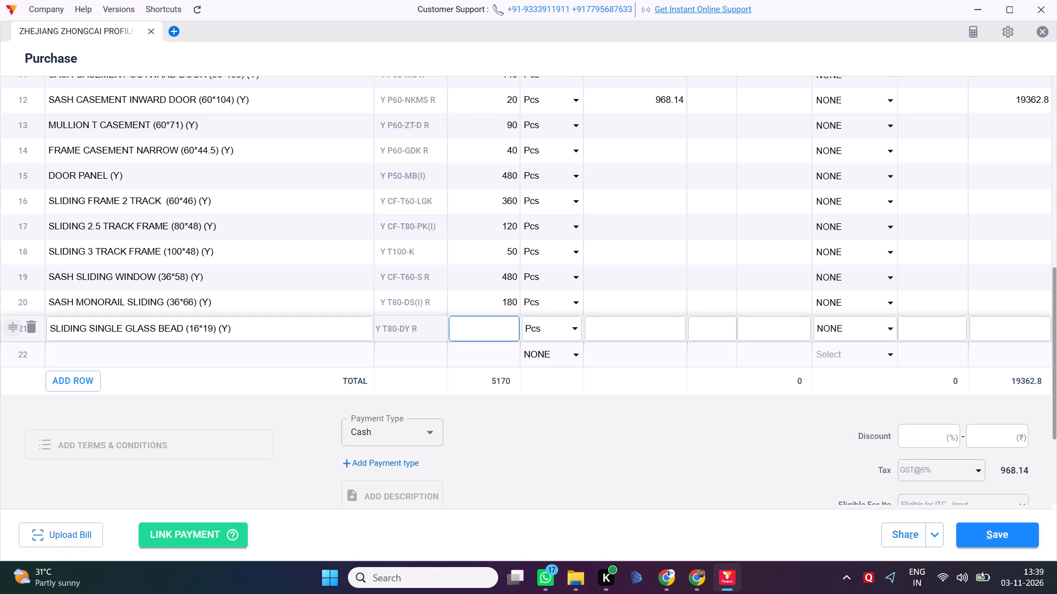
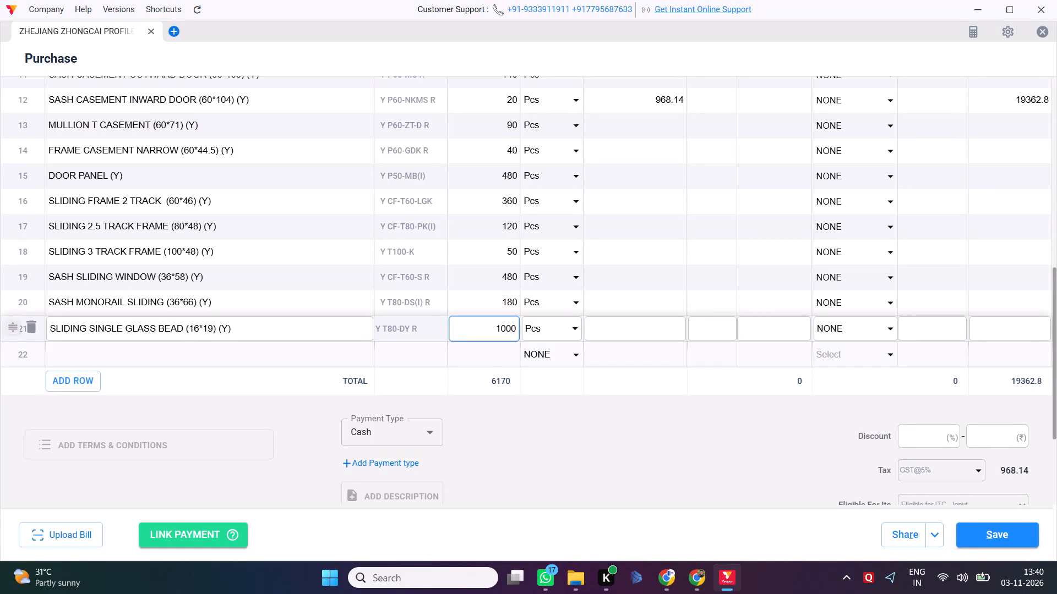
Add INTERLOCK WINDOW (36*40) (Y), code Y T80-DFB, in the twenty-second row with quantity 200.
left_click(303, 351)
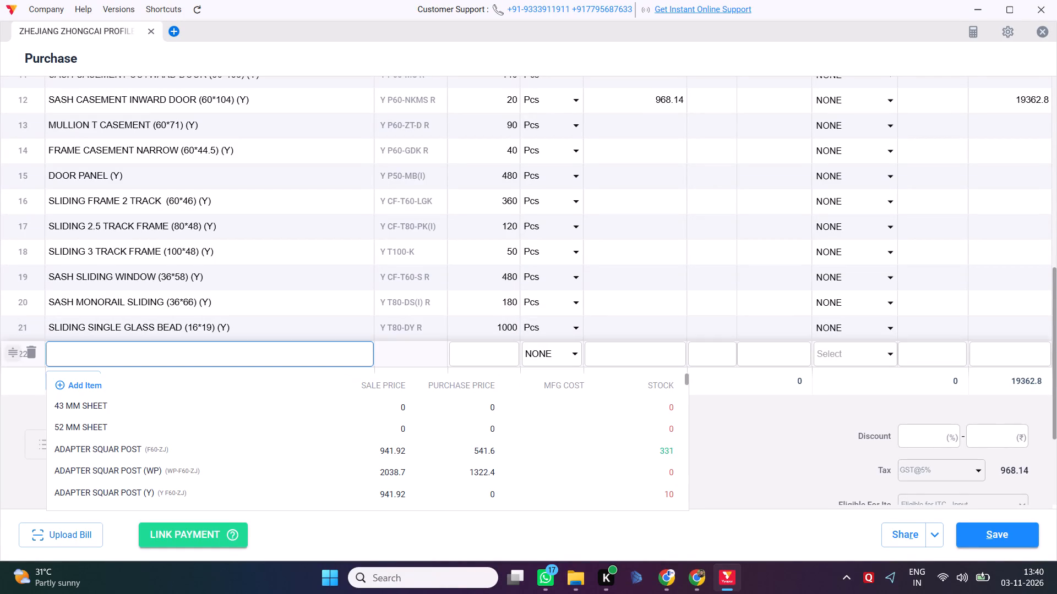
type("Y T80-")
type("DFB")
left_click(255, 402)
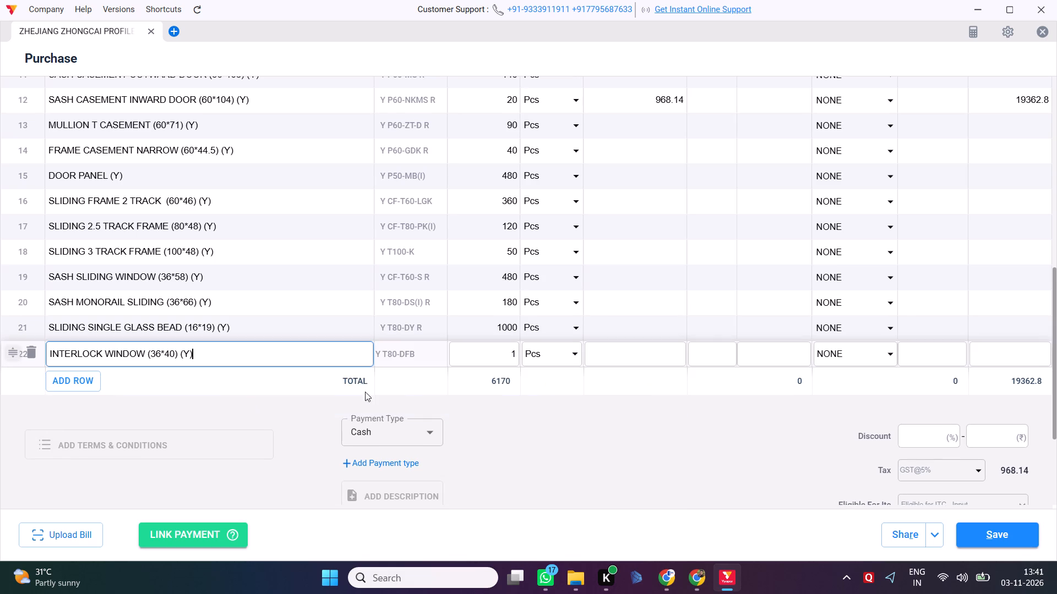
left_click(503, 351)
key("Right")
key("BackSpace")
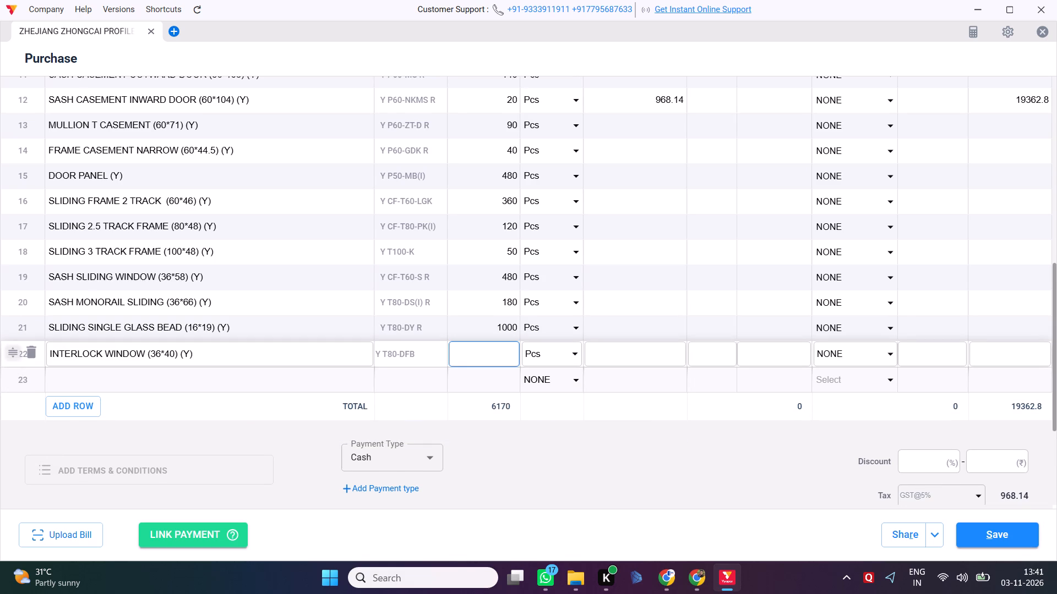
type("200")
Add INTERLOCK WINDOW (27*40) (Y), code Y T80-FBBI, in the twenty-third row with quantity 300.
left_click(329, 373)
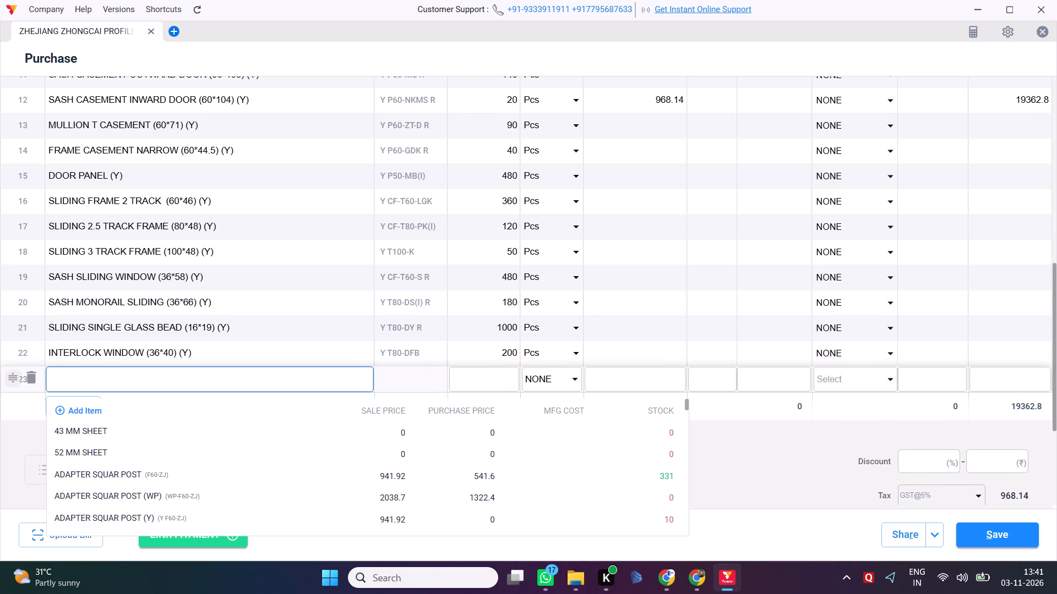
type("Y T80-FBB")
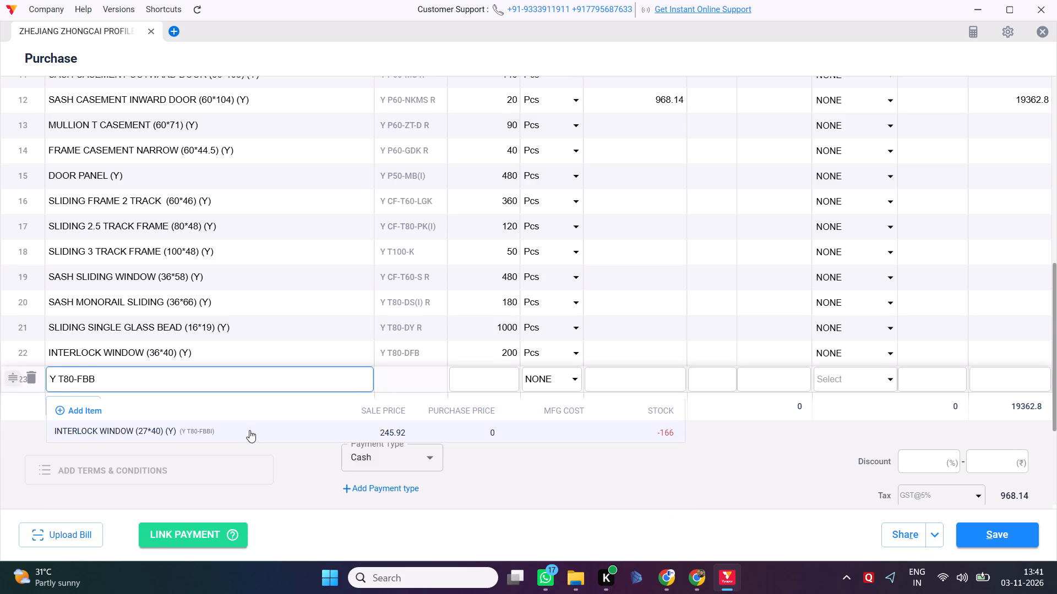
left_click(246, 432)
left_click(492, 378)
key("Right")
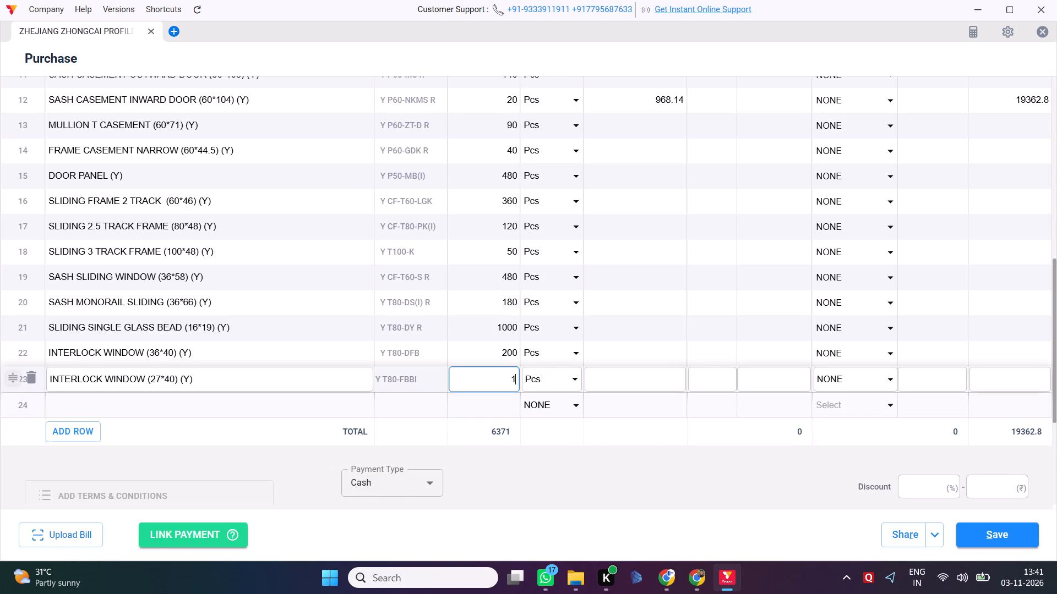
key("BackSpace")
type("300")
Add LUWAR LEFT-RIGHT (Y), code Y F-BYYT LR, in the twenty-fourth row with quantity 100.
left_click(331, 406)
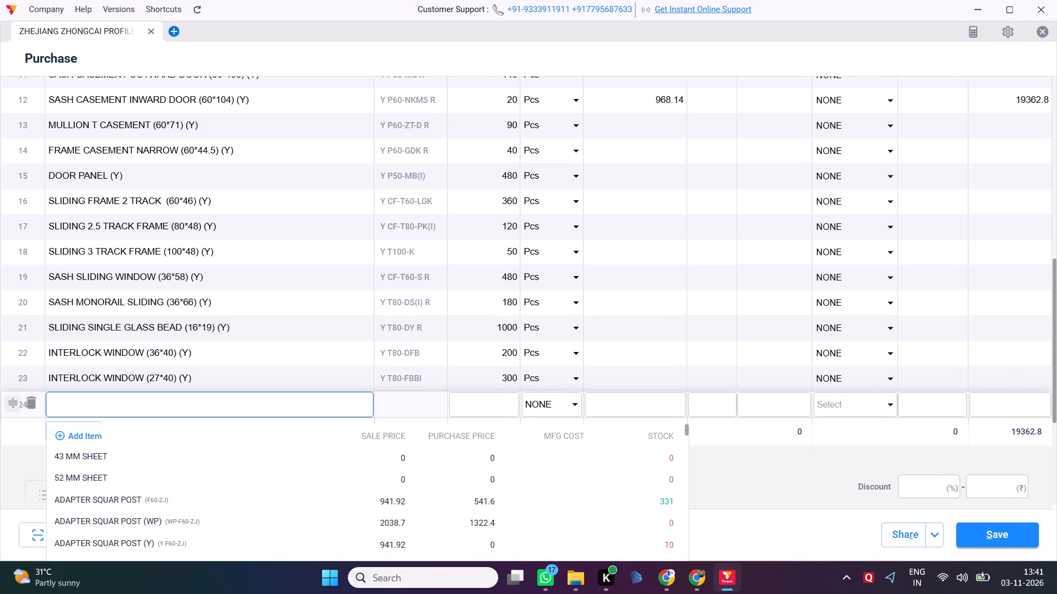
type("Y")
key("space")
type("F-BYYT")
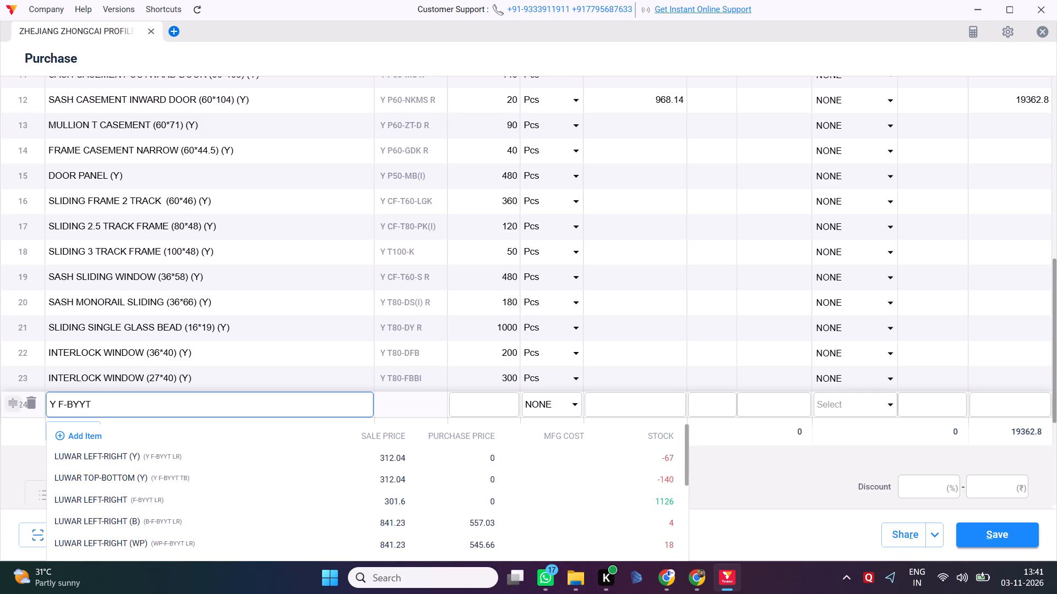
left_click(256, 454)
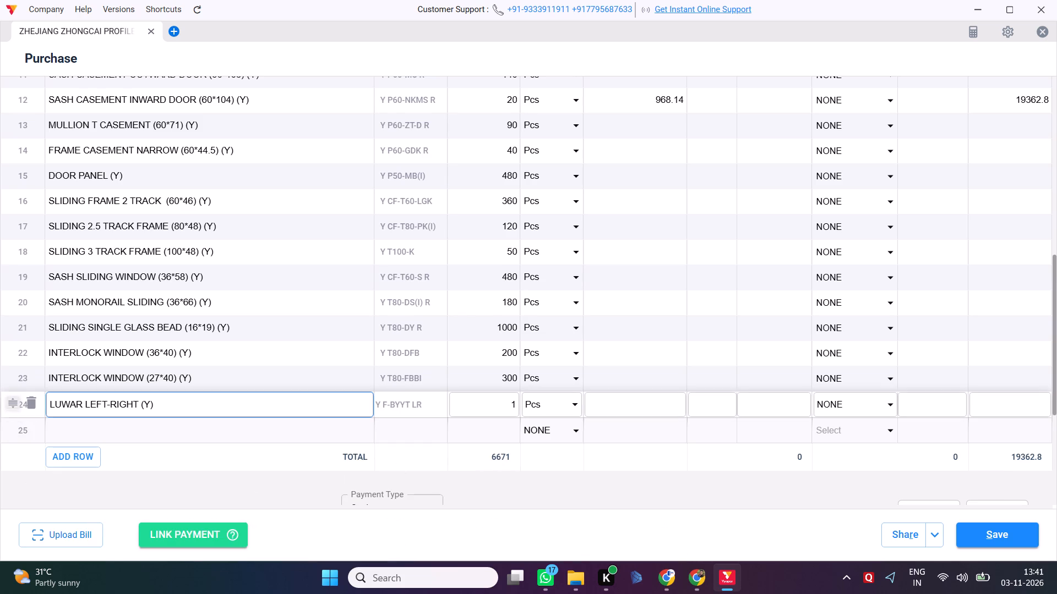
left_click(488, 414)
key("Right")
key("BackSpace")
type("100")
Add LUWAR TOP-BOTTOM (Y), code Y F-BYYT TB, in the twenty-fifth row with quantity 100.
left_click(339, 431)
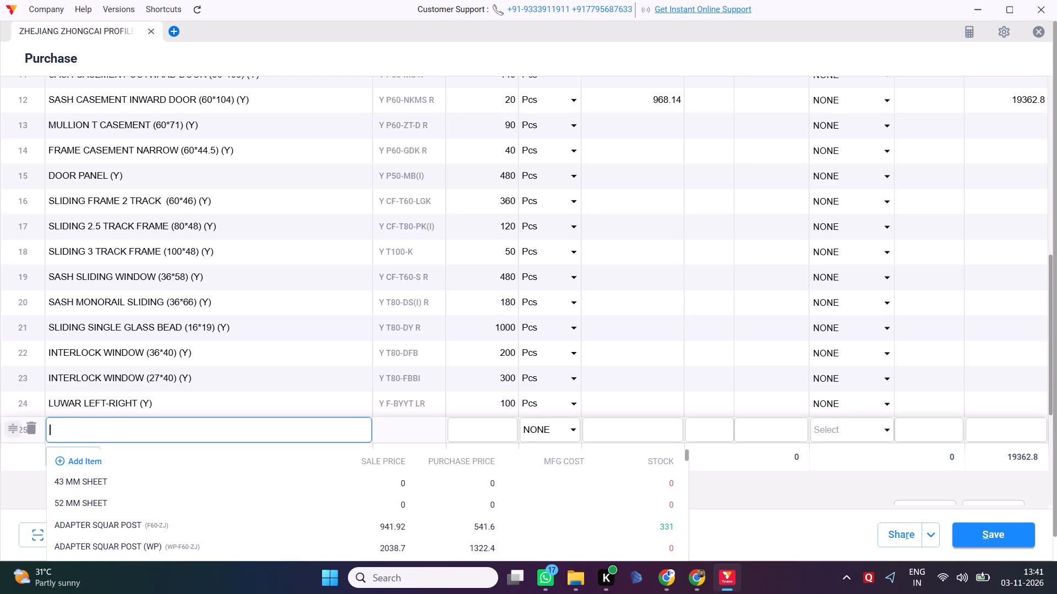
type("Y")
key("space")
type("F-BYYT")
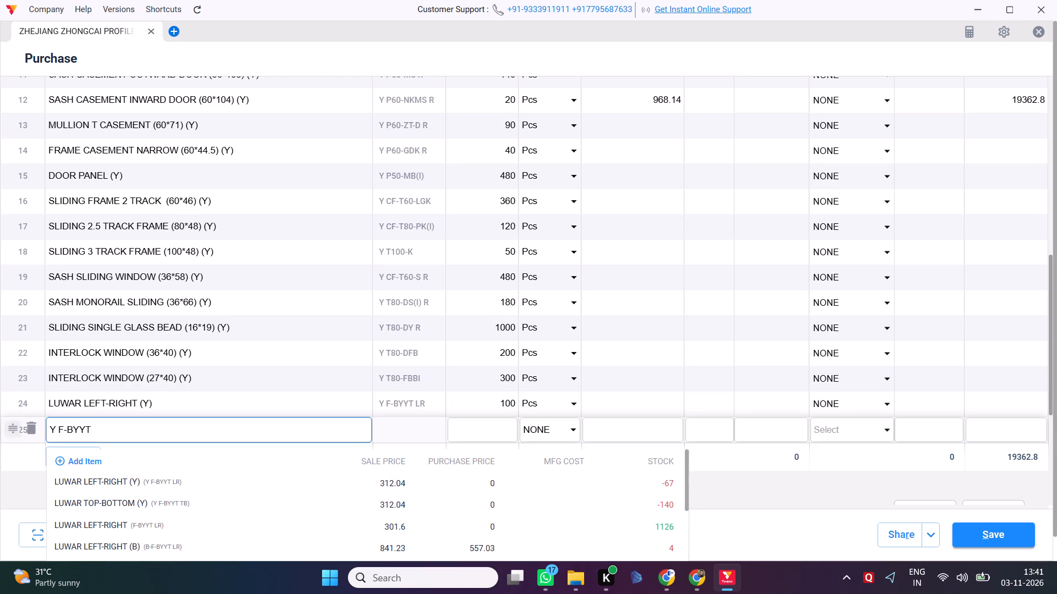
left_click(221, 502)
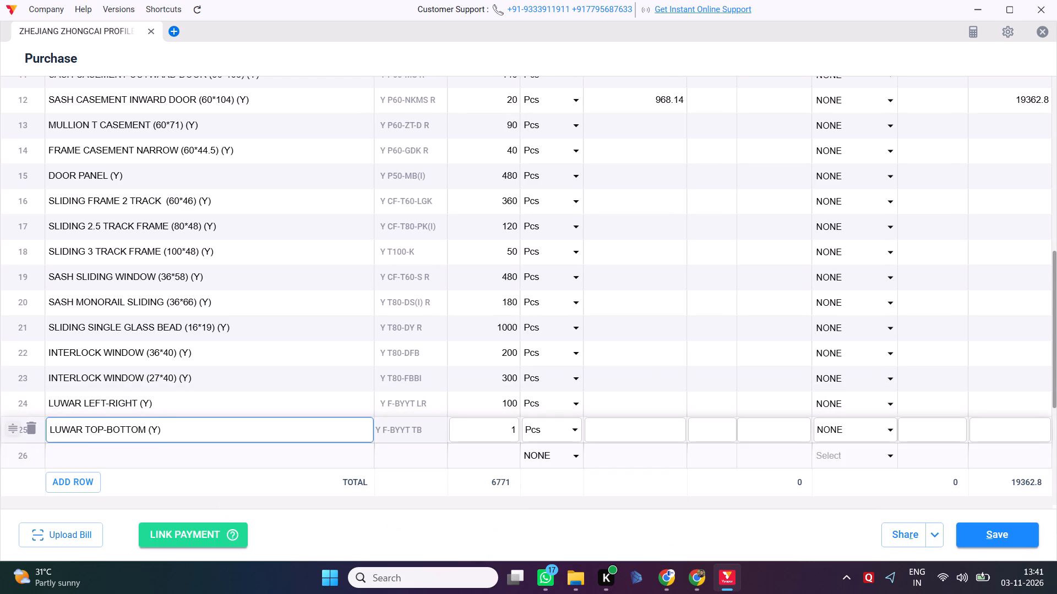
left_click(481, 422)
key("Right")
key("BackSpace")
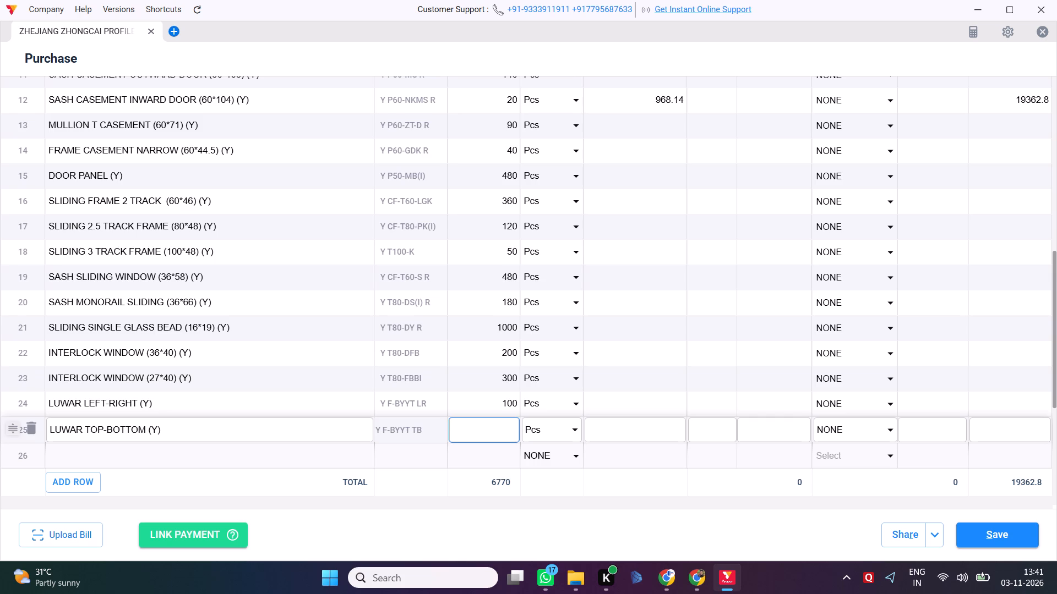
type("100")
Set the quantity of LUWAR LEFT-RIGHT (Y) in the twenty-fourth row to 50.
key("Up")
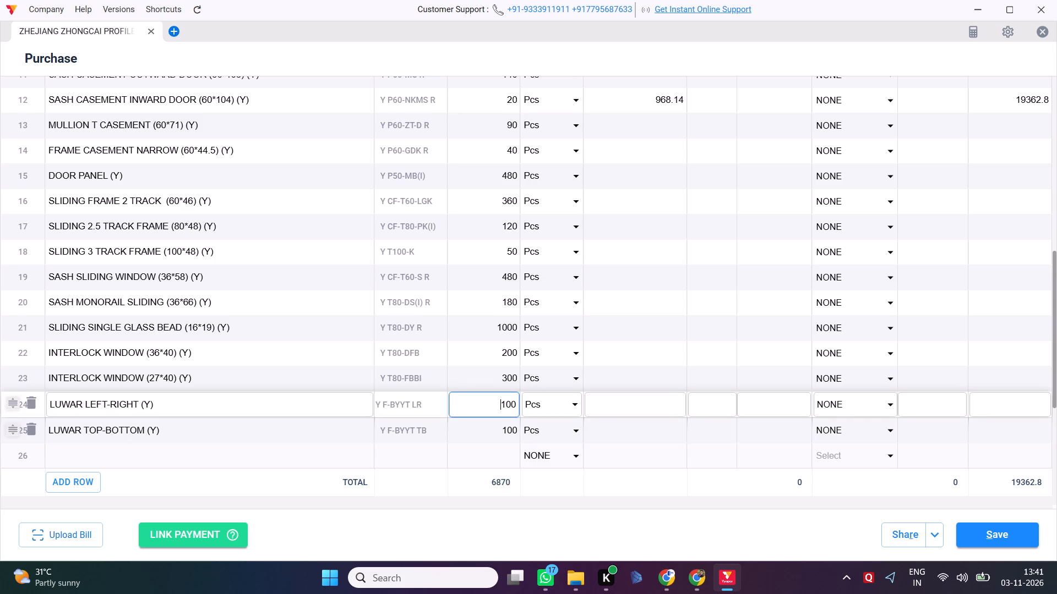
type("50")
Add LUWAR BLADE (Y), code Y F-BYP, in the twenty-sixth row with quantity 50.
scroll(307, 457, "down", 2)
left_click(164, 318)
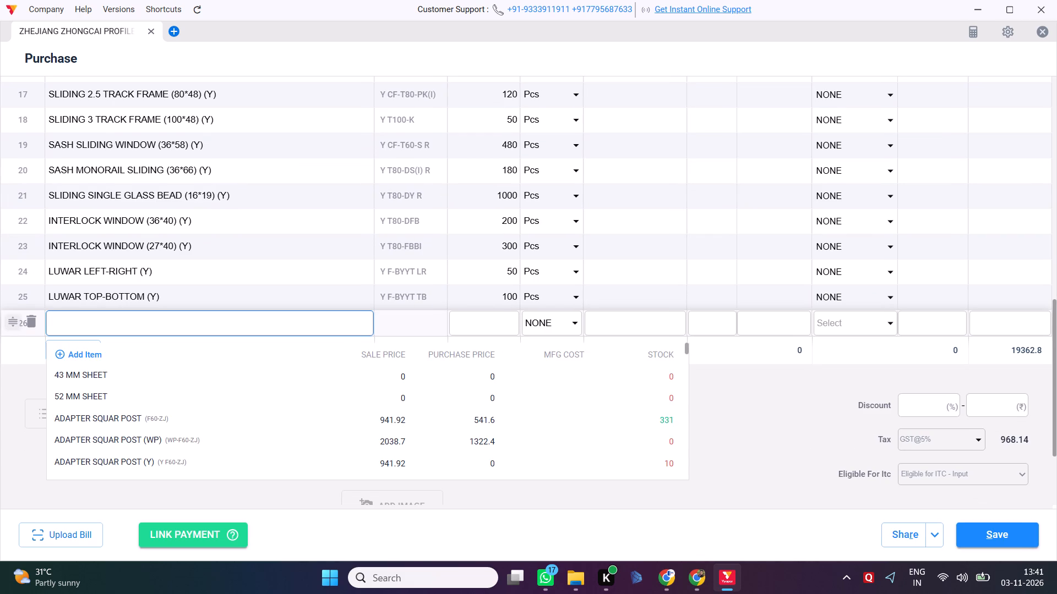
type("Y F-BYP")
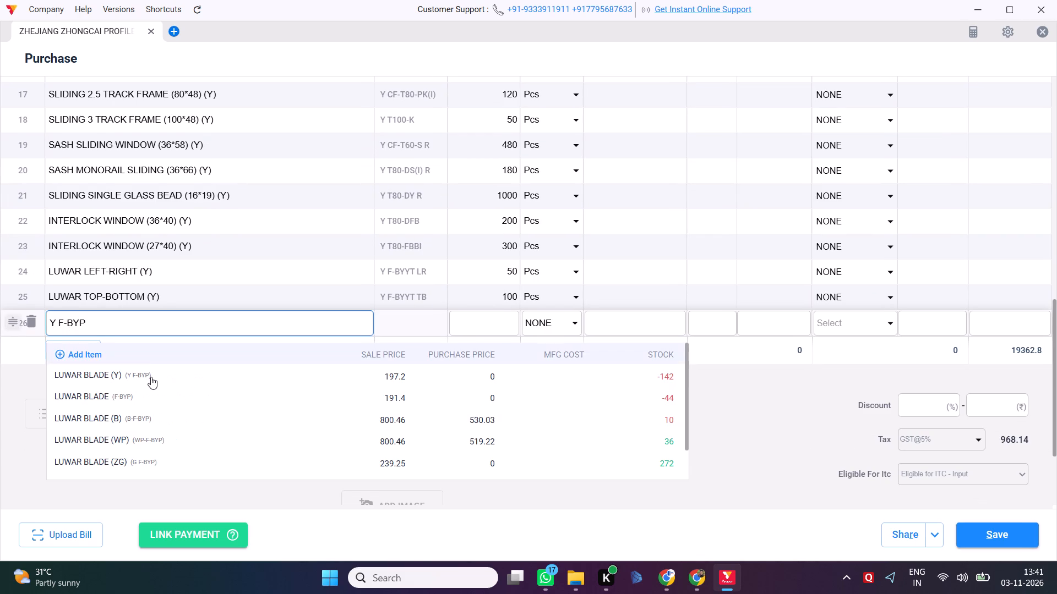
left_click(151, 375)
left_click(476, 325)
key("Right")
key("BackSpace")
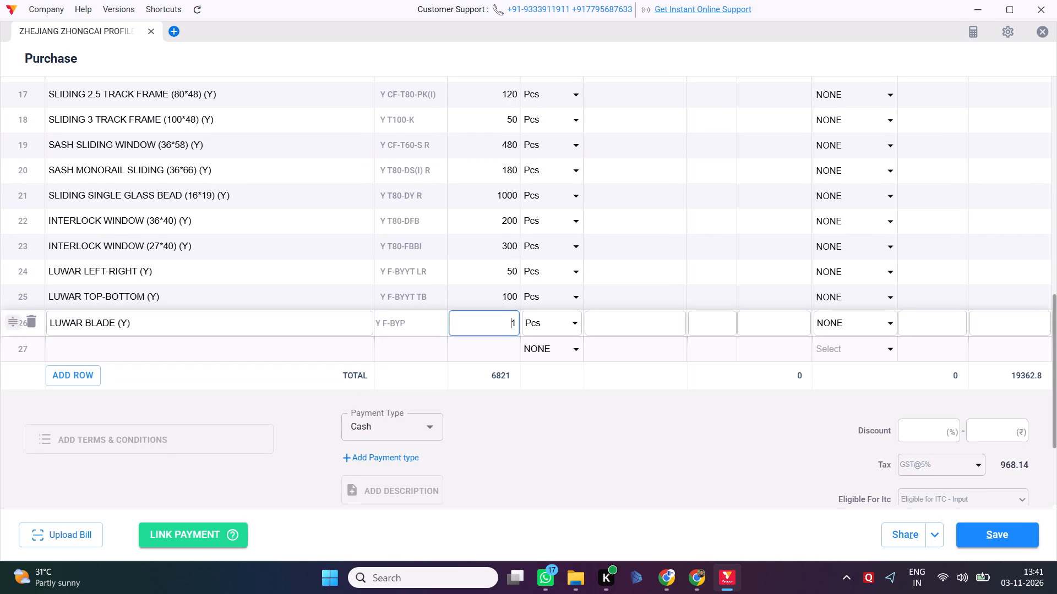
type("50")
Add COUPLING SMALL BOTH SIDED (Y), code Y F60-PB, in the twenty-seventh row with quantity 100.
left_click(326, 349)
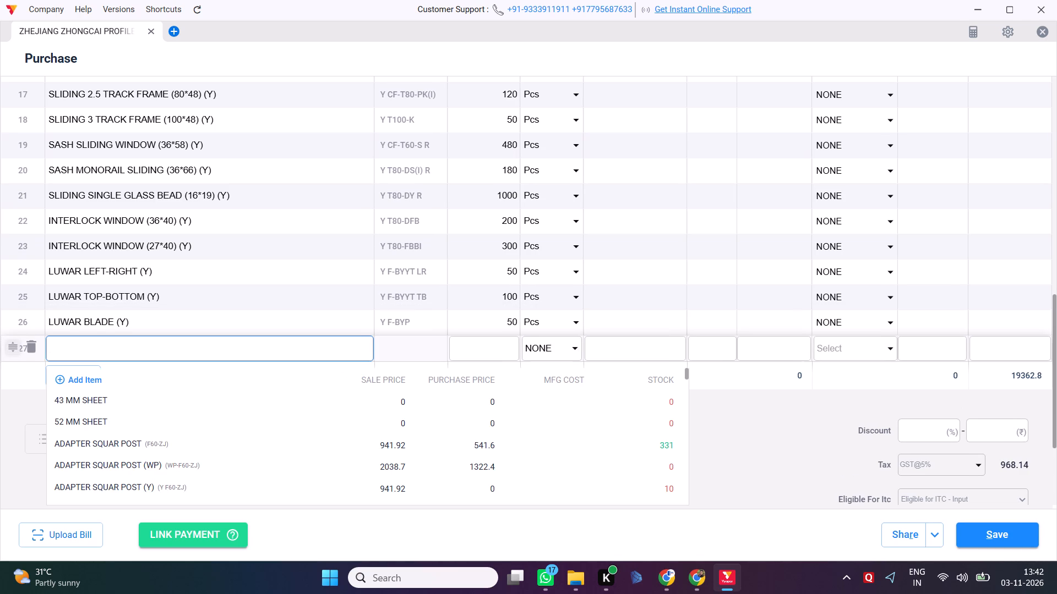
type("Y F")
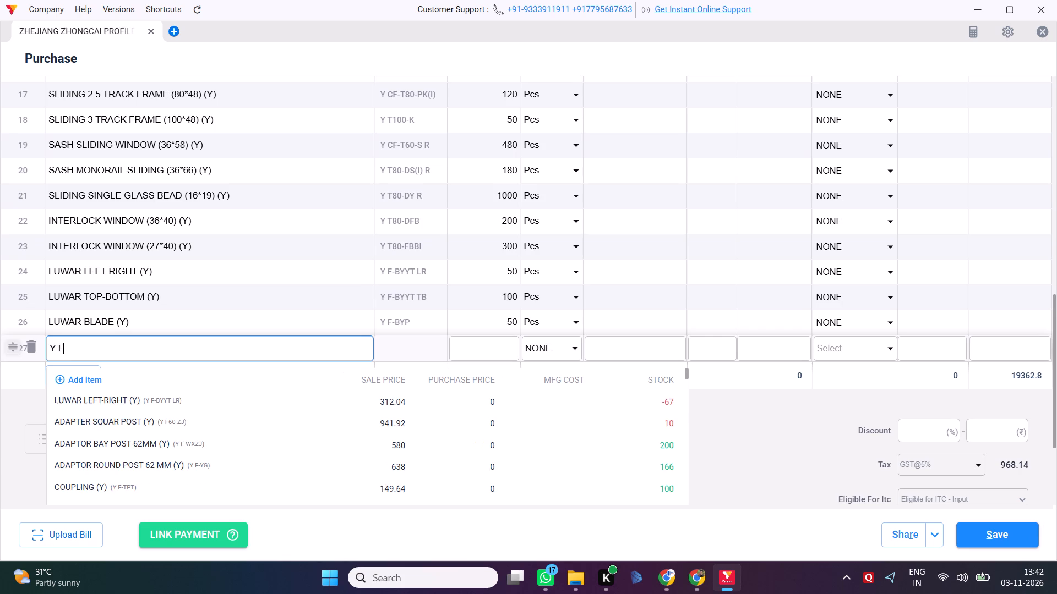
type("60")
key("minus")
key("p")
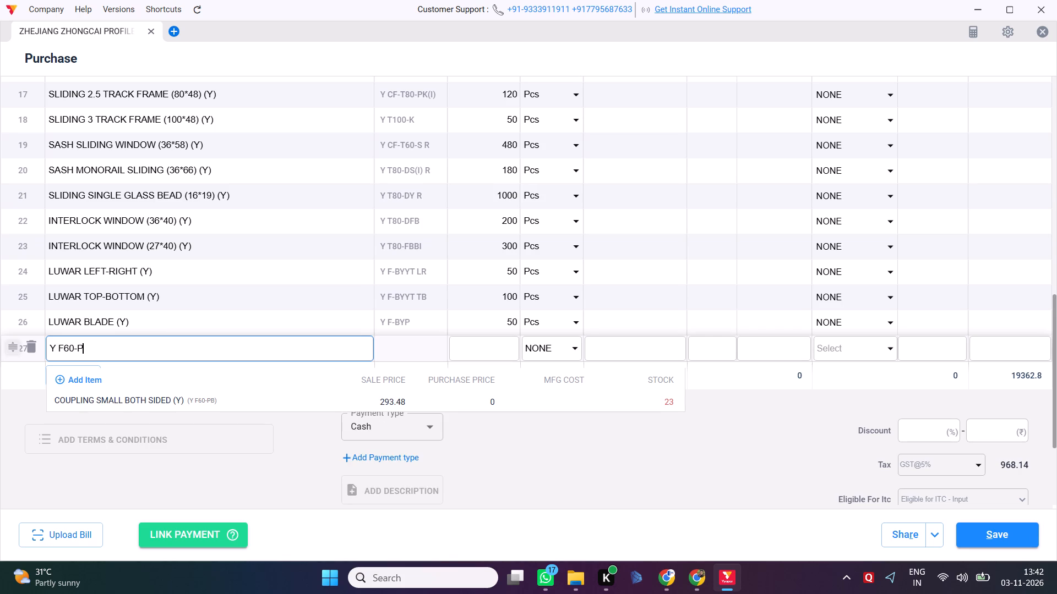
key("b")
left_click(281, 391)
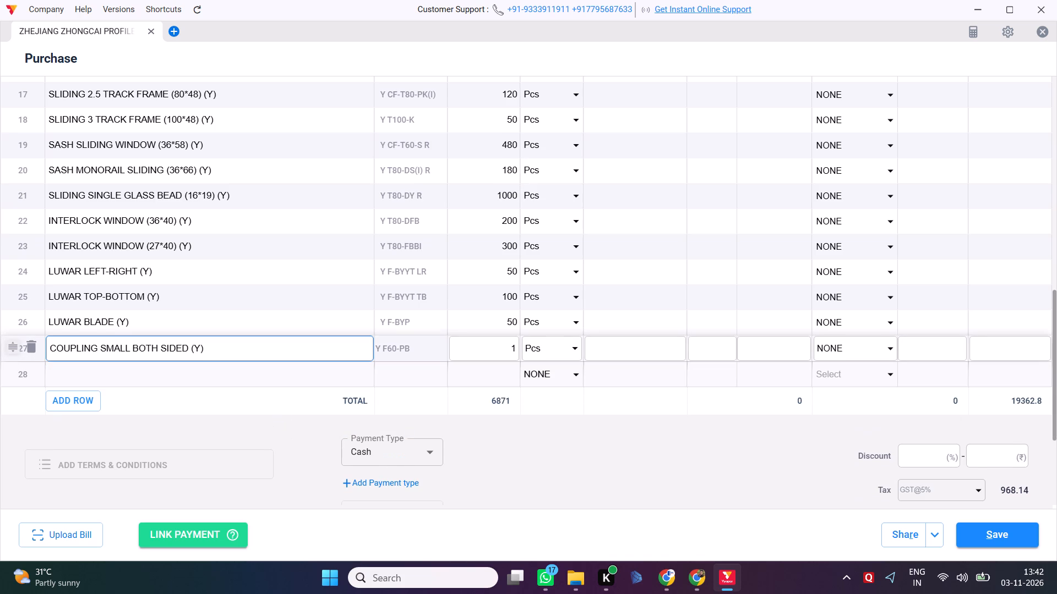
left_click(481, 350)
key("Up")
key("equal")
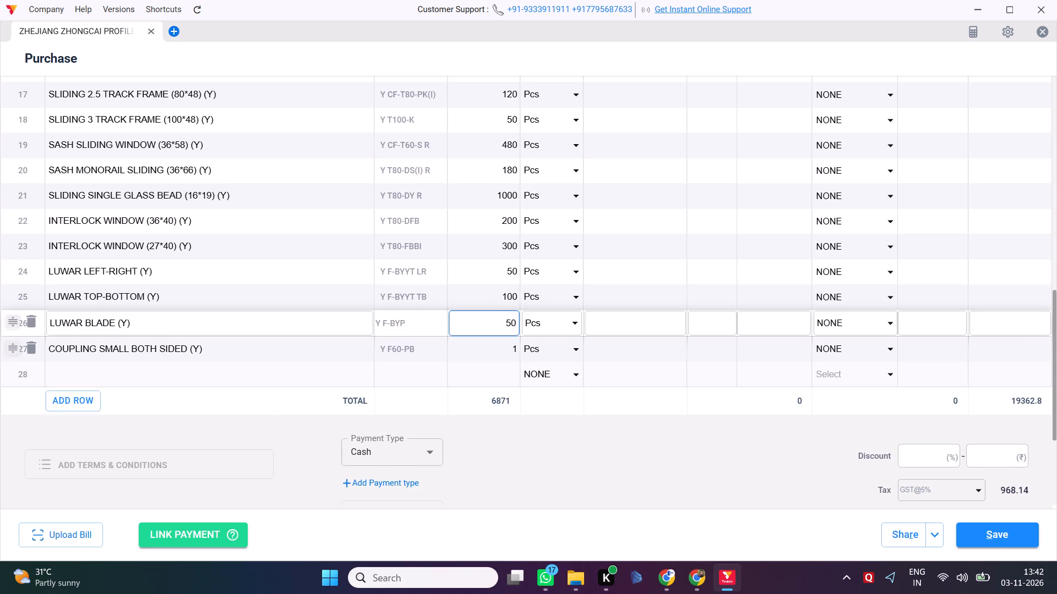
key("Down")
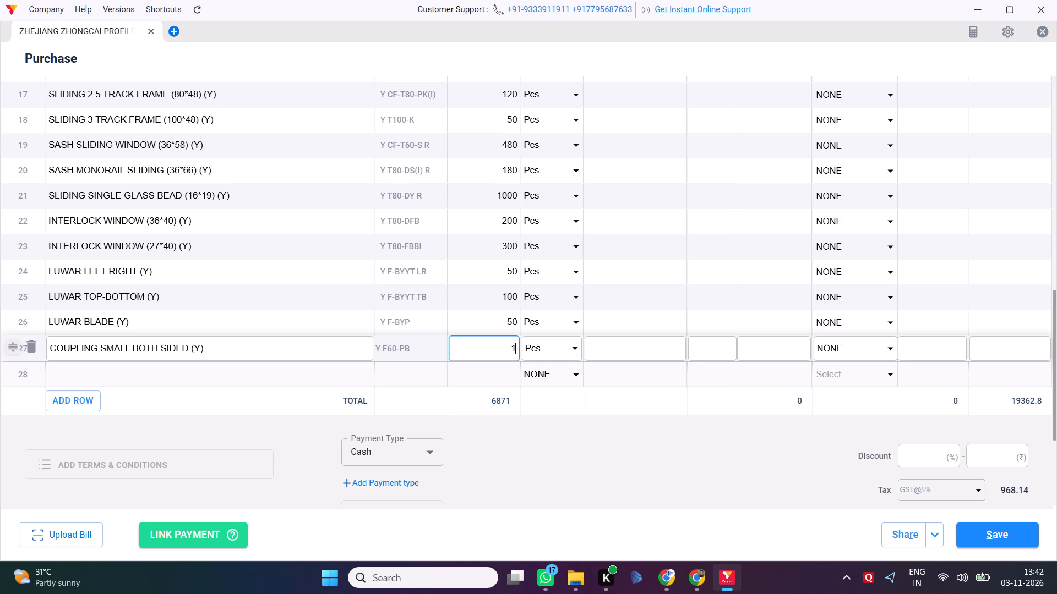
type("100")
key("Down")
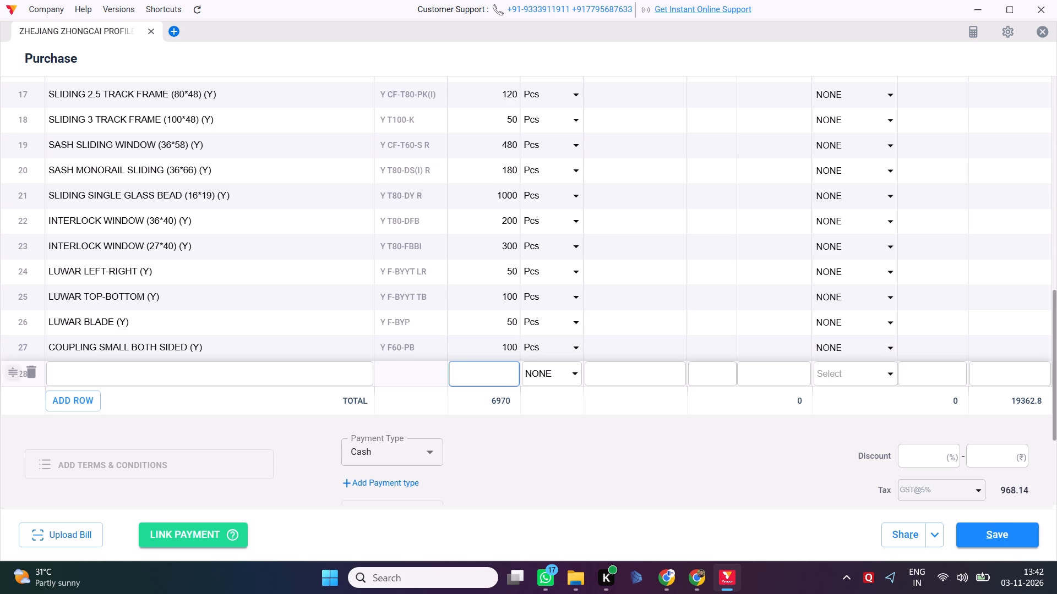
Add GEORGIAN BAR (Y), code Y R G-B, in the twenty-eighth row with quantity 80.
left_click(308, 373)
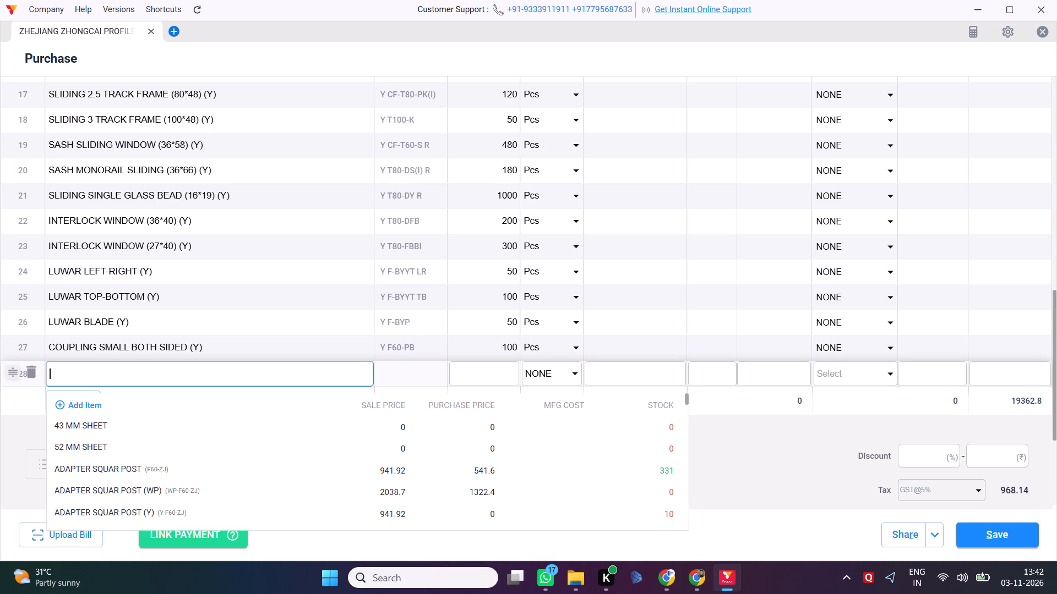
type("Y G*--")
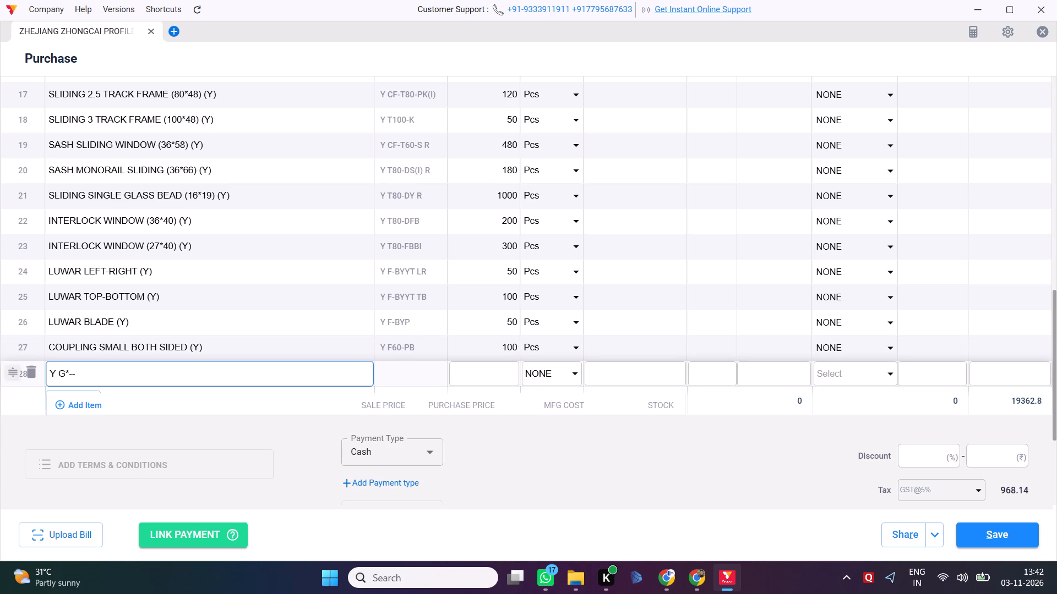
key("BackSpace")
key("BackSpace")
key("BackSpace")
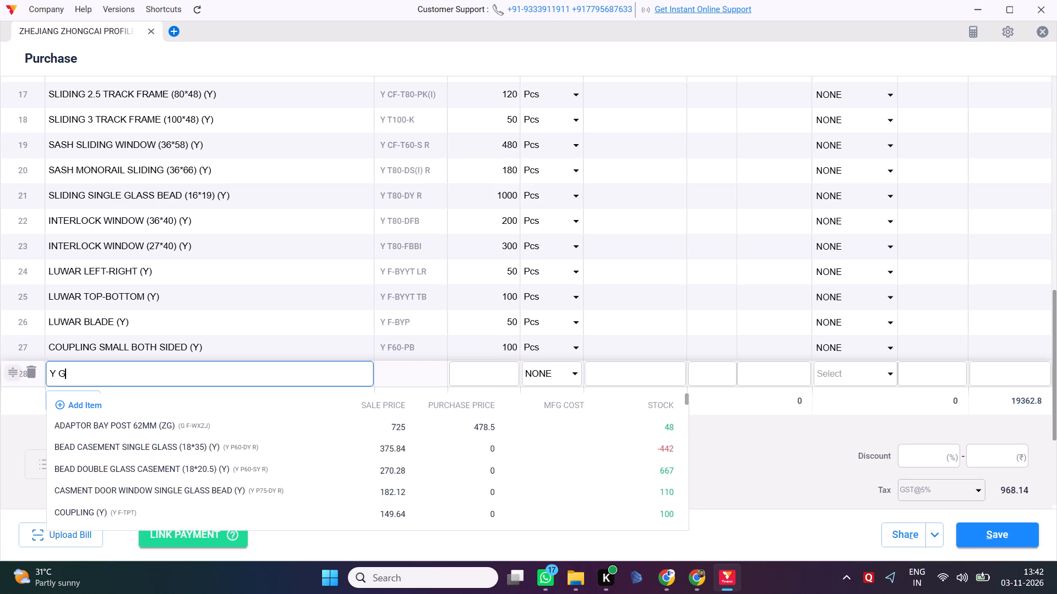
type("-B")
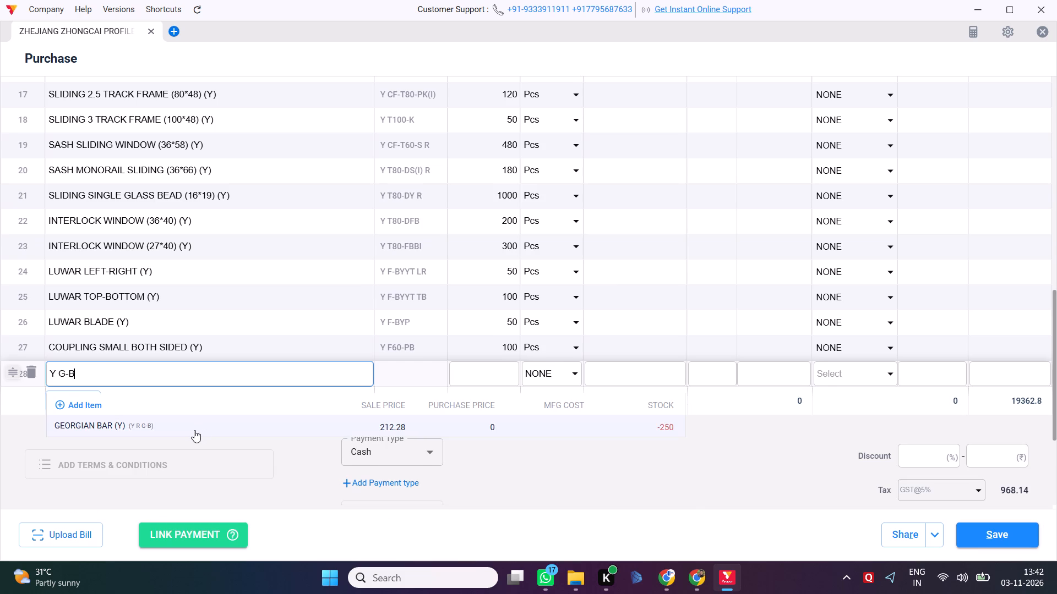
left_click(194, 430)
left_click(505, 379)
key("Right")
key("BackSpace")
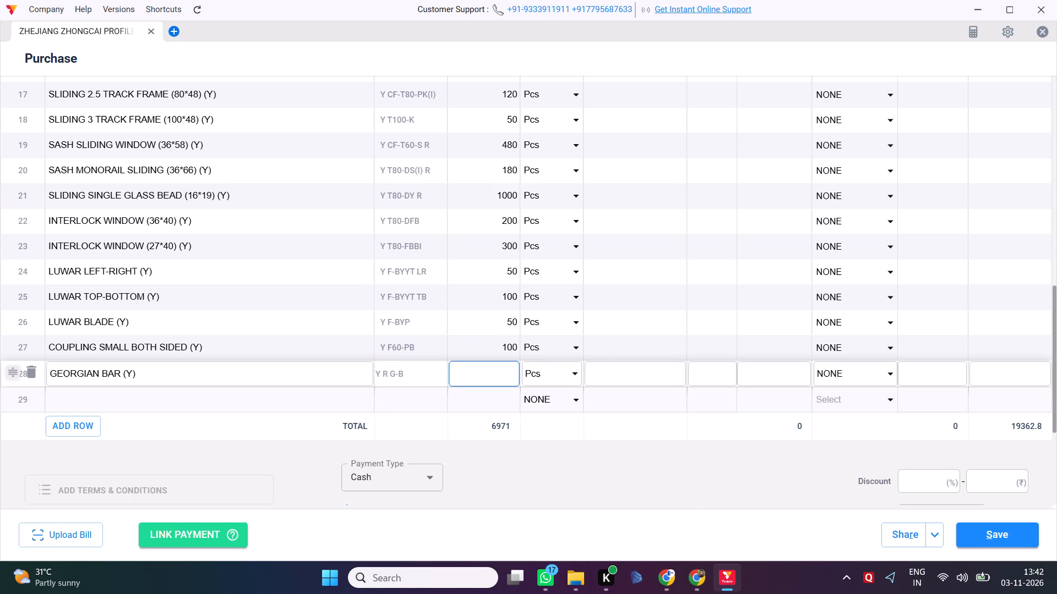
type("80")
Add SASH SLIDING WINDOW (42*57) (Y), code Y T88-S R, in the twenty-ninth row with quantity 72.
left_click(296, 404)
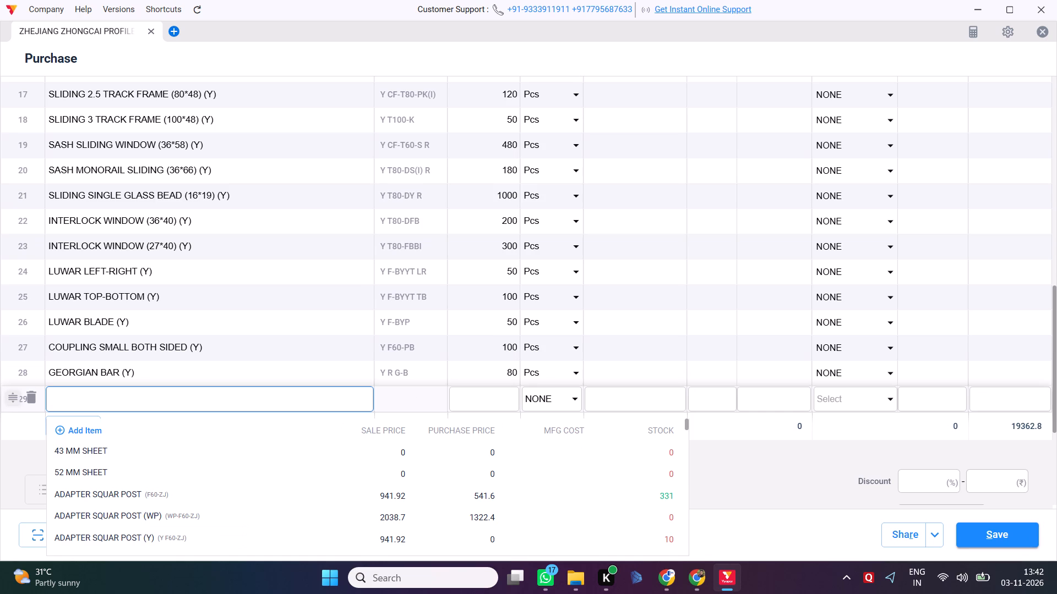
type("Y T")
type("88-S")
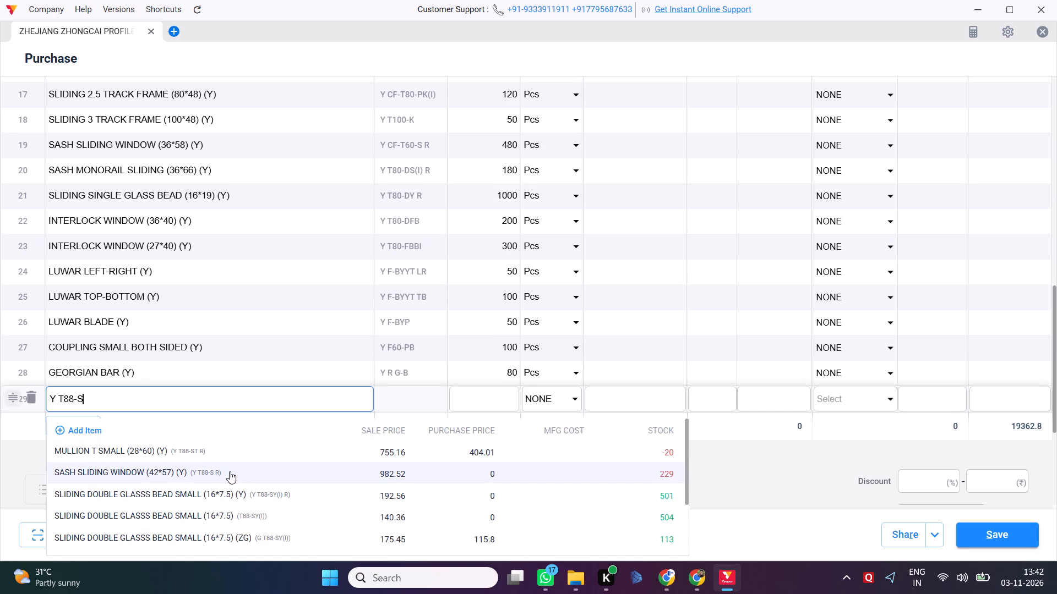
left_click(228, 476)
left_click(484, 402)
key("Right")
key("BackSpace")
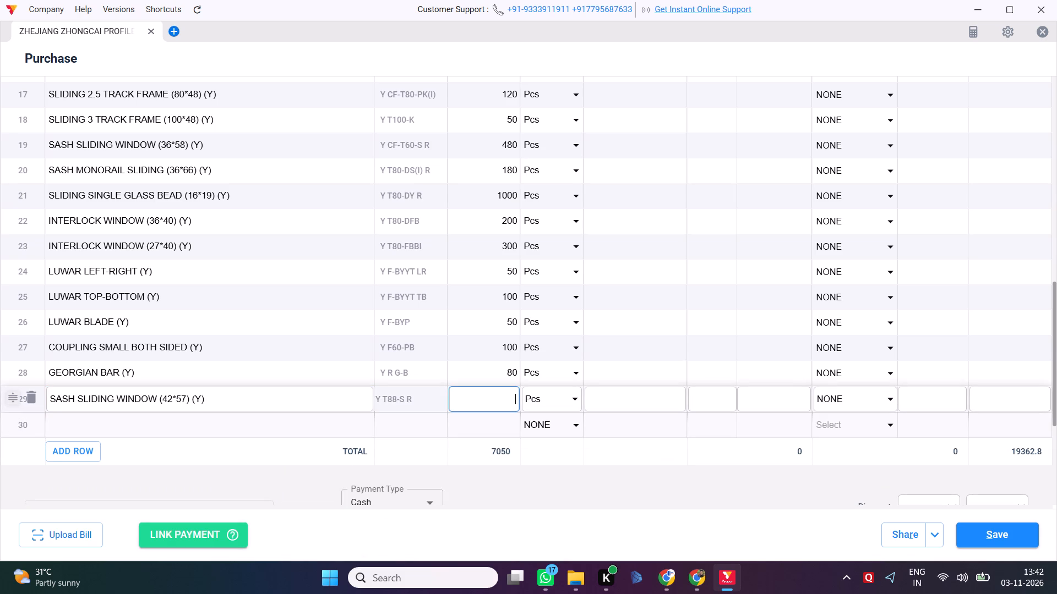
type("72")
left_click(764, 476)
Clear the unit price of SASH CASEMENT INWARD DOOR (60*104) (Y) in the twelfth row.
scroll(764, 476, "up", 5)
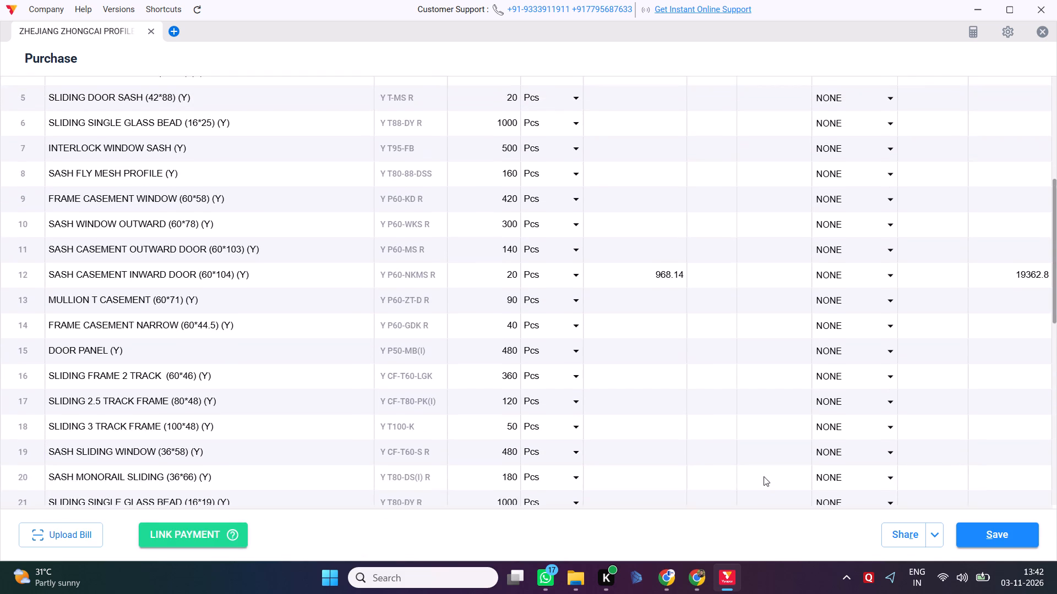
scroll(764, 476, "up", 1)
left_click(652, 422)
key("Right")
key("Right")
key("Right")
key("Right")
key("Right")
key("Right")
key("Right")
key("Right")
key("Right")
key("Right")
key("Right")
key("Right")
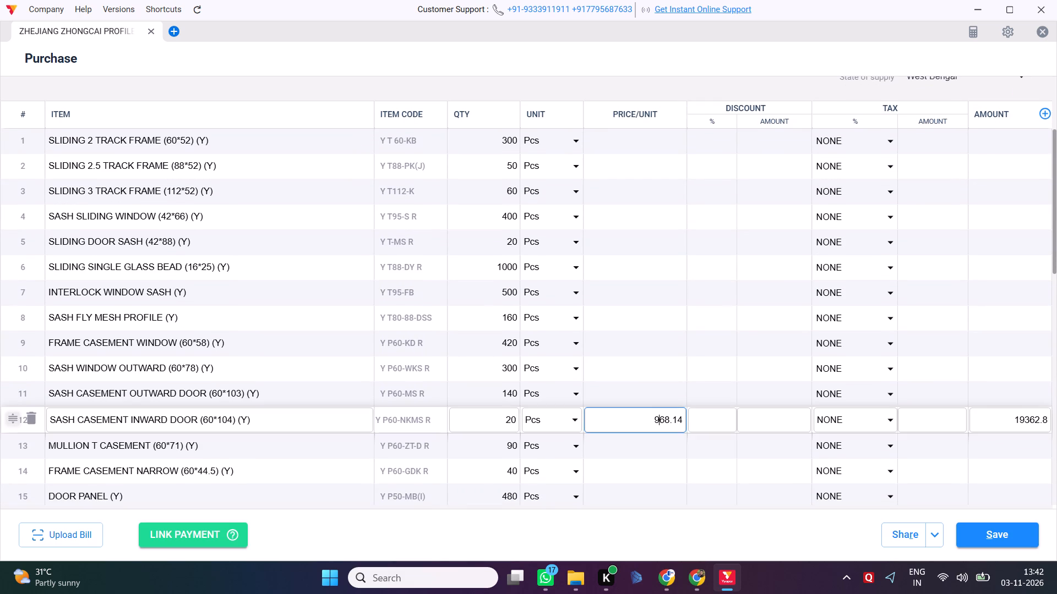
key("Delete")
key("Delete")
key("Delete")
key("BackSpace")
key("BackSpace")
key("BackSpace")
key("BackSpace")
key("BackSpace")
key("BackSpace")
key("BackSpace")
key("BackSpace")
key("BackSpace")
key("BackSpace")
key("BackSpace")
key("BackSpace")
key("BackSpace")
key("BackSpace")
key("BackSpace")
Save the completed ZHEJIANG ZHONGCAI PROFILES purchase bill.
scroll(652, 422, "down", 2)
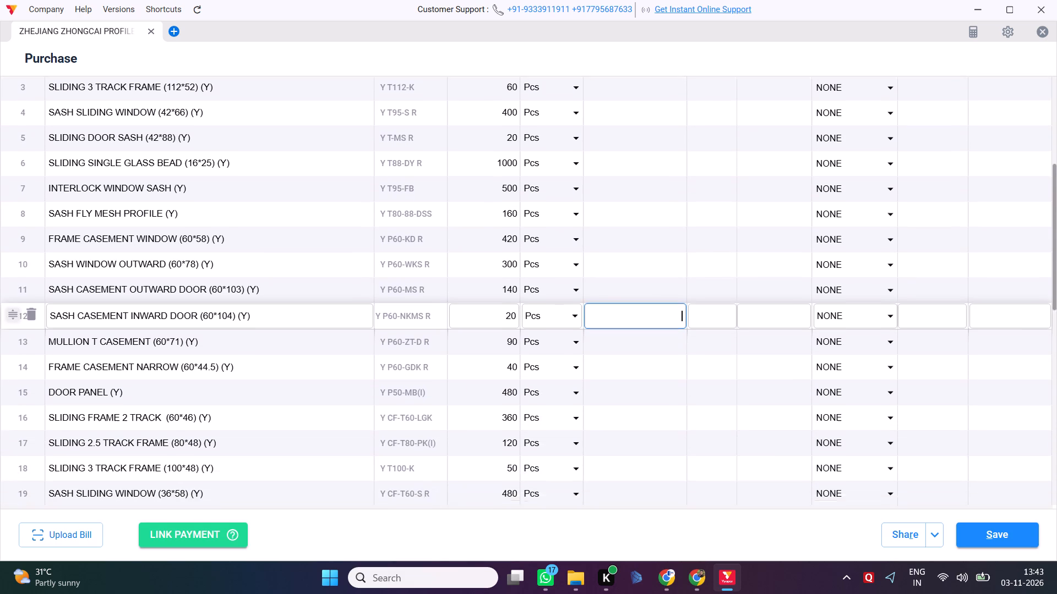
scroll(652, 422, "down", 1)
left_click(1022, 542)
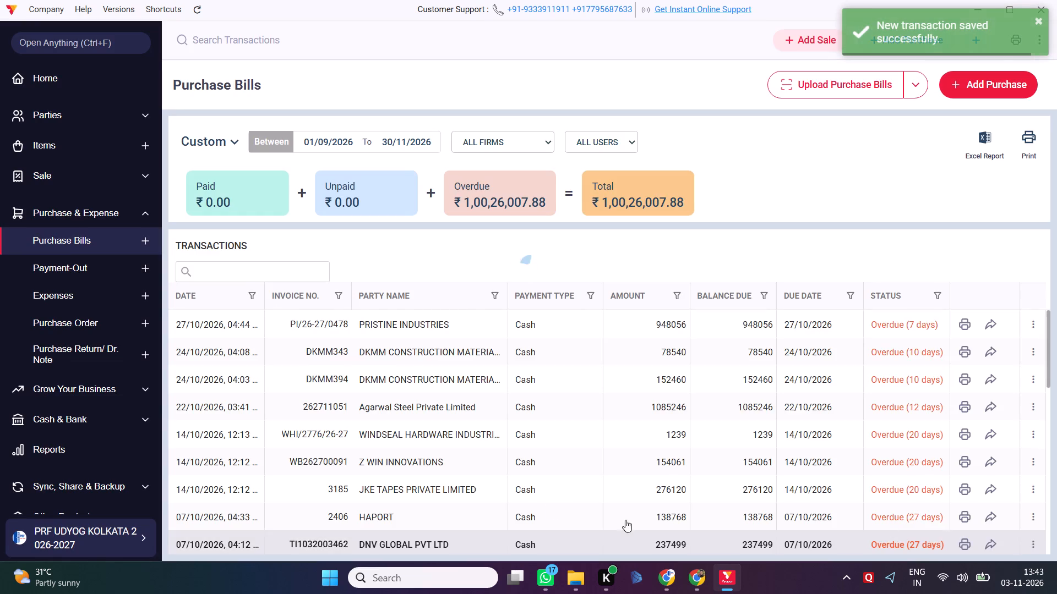
Switch to File Explorer and open the OCTOBER CONTAINER folder.
scroll(438, 330, "up", 4)
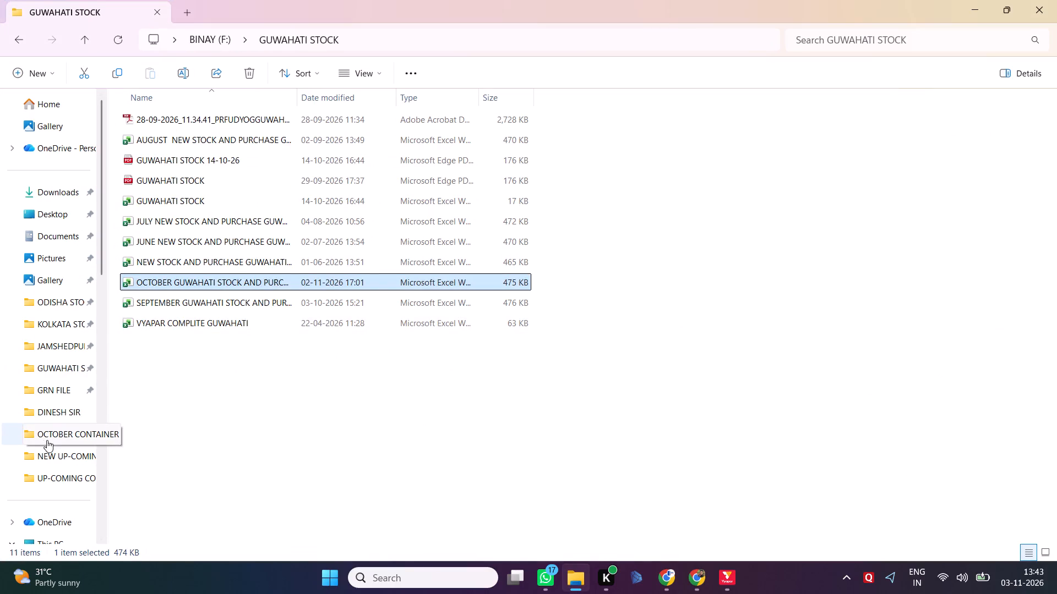
left_click(47, 441)
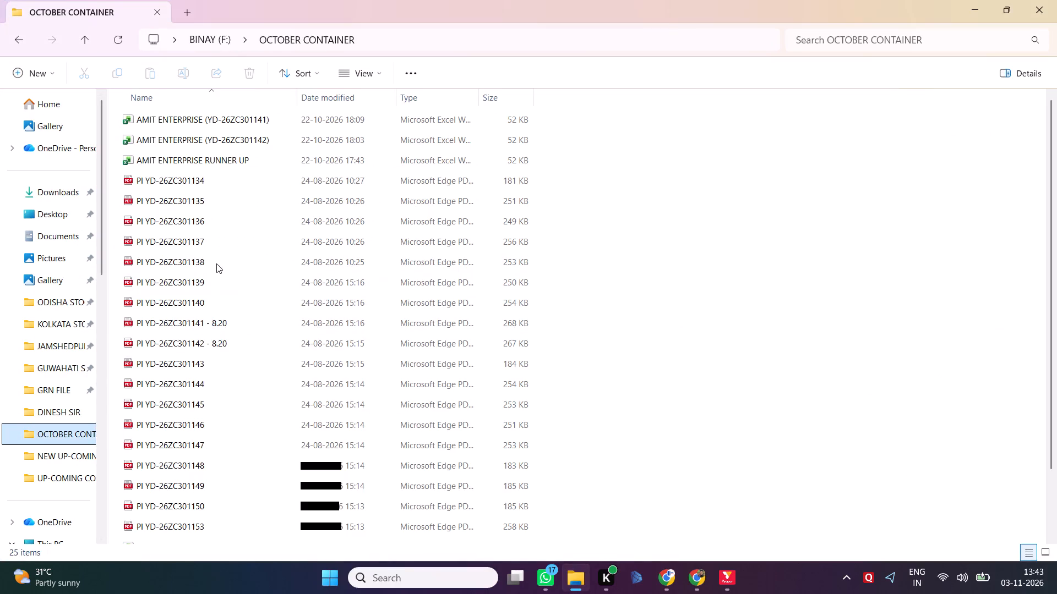